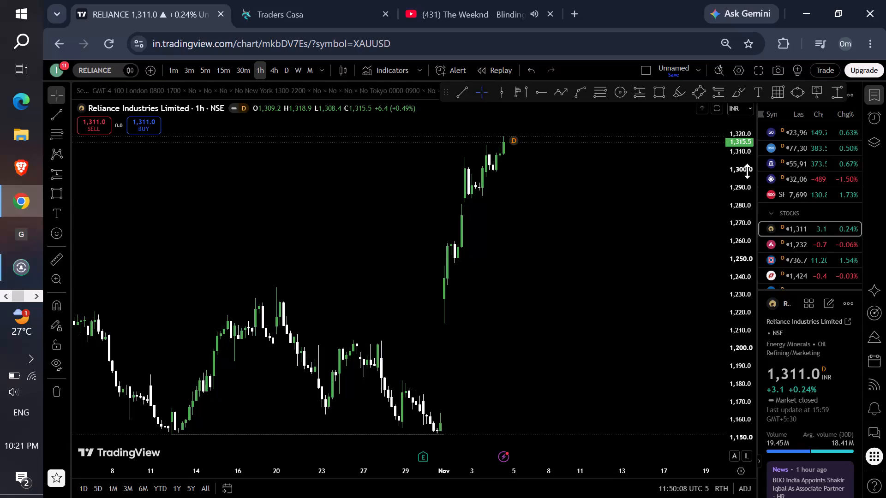
Widen the watchlist and view the RELIANCE chart on the daily timeframe with a compressed price scale.
left_click_drag(759, 156, 629, 296)
left_click(35, 295)
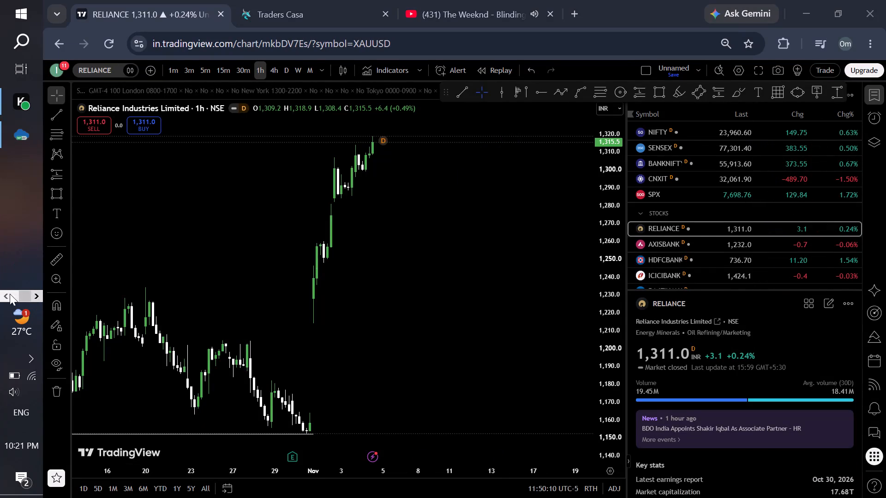
left_click(0, 294)
left_click_drag(608, 207, 583, 276)
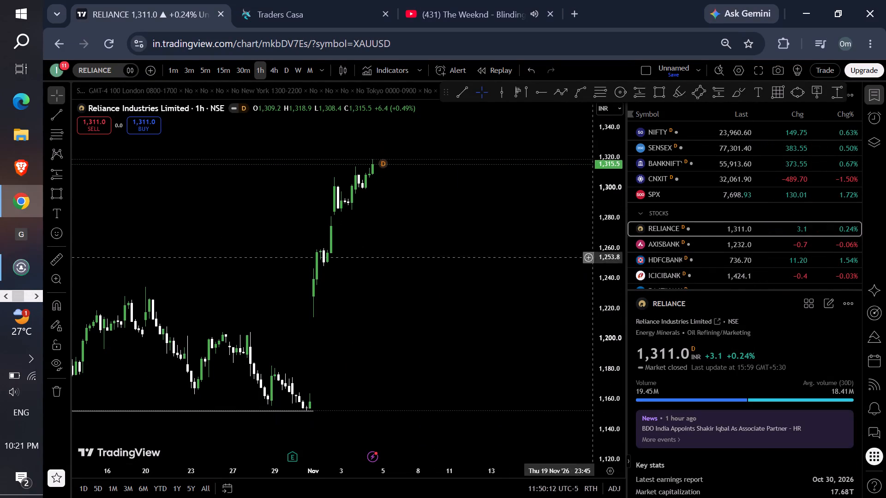
left_click(286, 70)
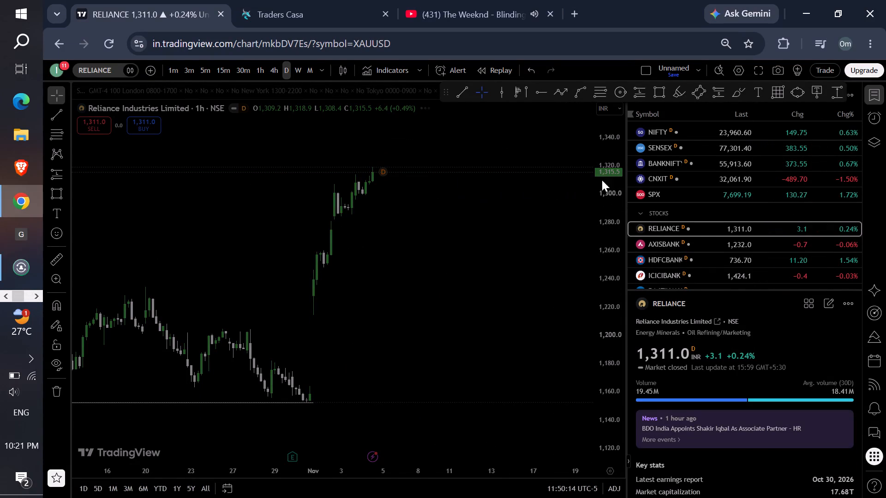
left_click_drag(617, 148, 598, 228)
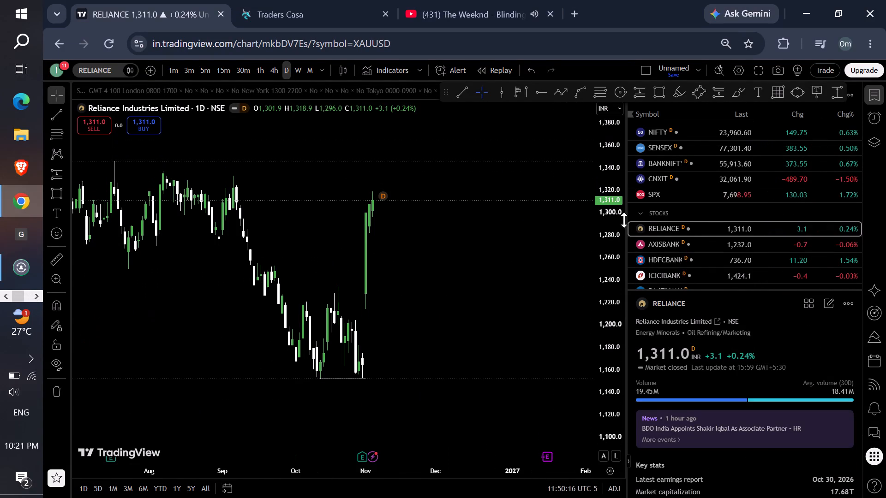
Open the AXISBANK chart from the watchlist, hide the watchlist, and examine the recent daily candles and marked zones.
left_click(688, 237)
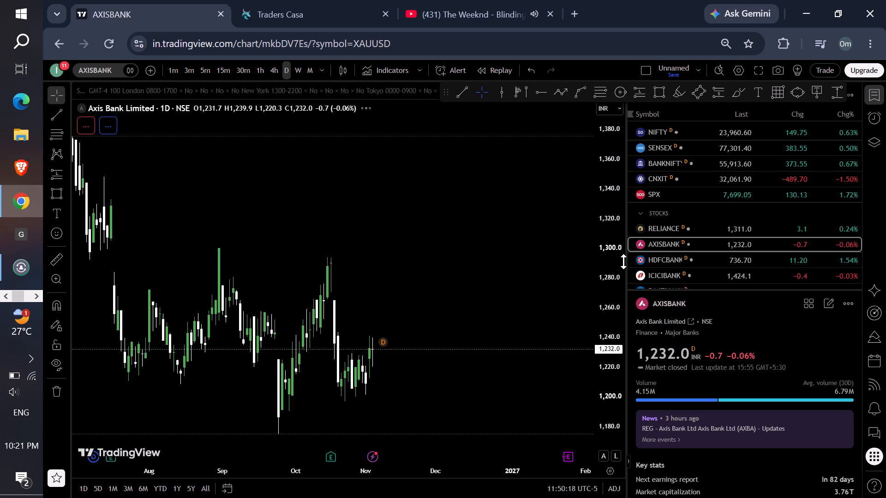
left_click_drag(627, 262, 822, 263)
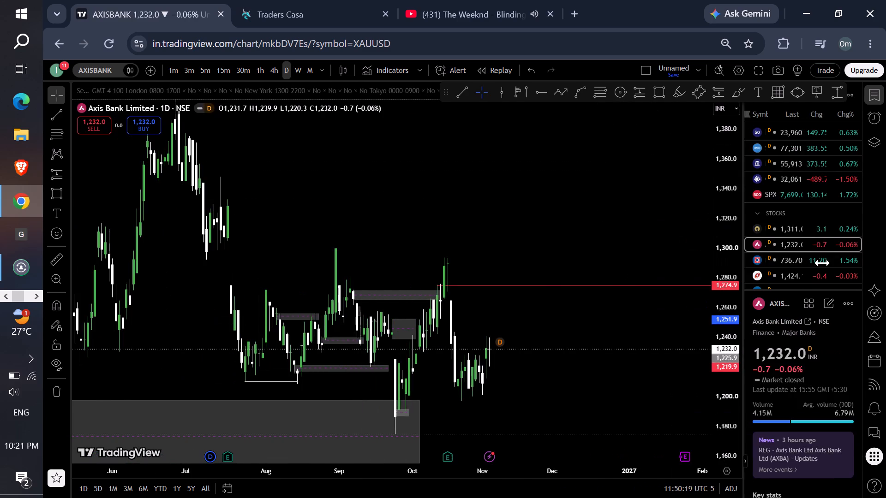
left_click_drag(822, 263, 853, 267)
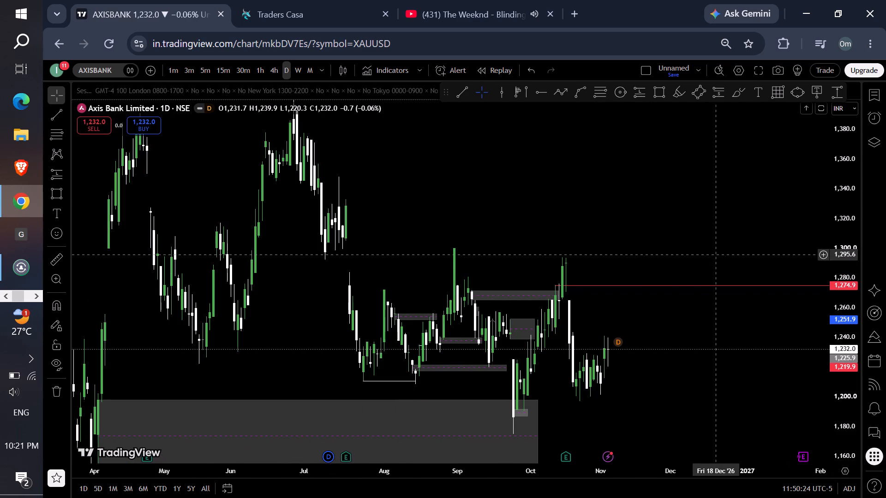
scroll(653, 338, "up", 3)
scroll(652, 338, "down", 1)
scroll(652, 338, "up", 2)
left_click_drag(629, 356, 737, 266)
scroll(618, 277, "up", 2)
scroll(522, 226, "down", 1)
scroll(642, 295, "up", 1)
Examine AXISBANK's recent price action on the weekly timeframe and on the monthly timeframe.
left_click(300, 76)
left_click(682, 265)
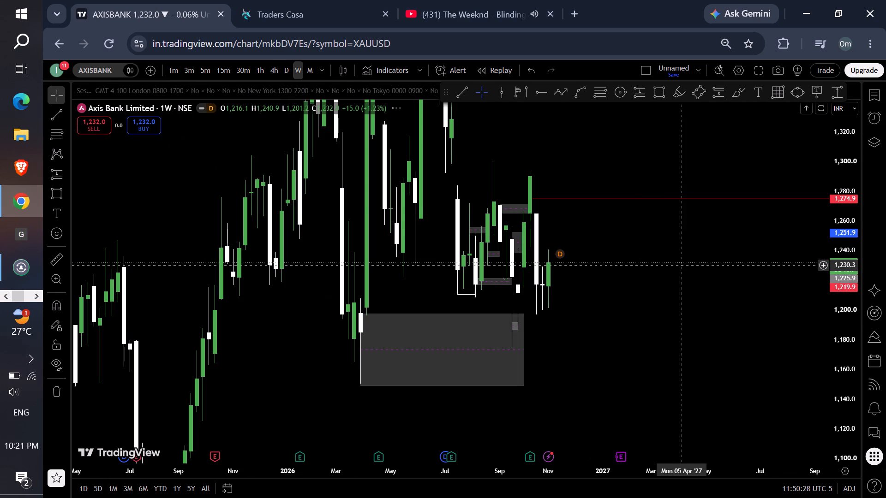
scroll(665, 238, "up", 4)
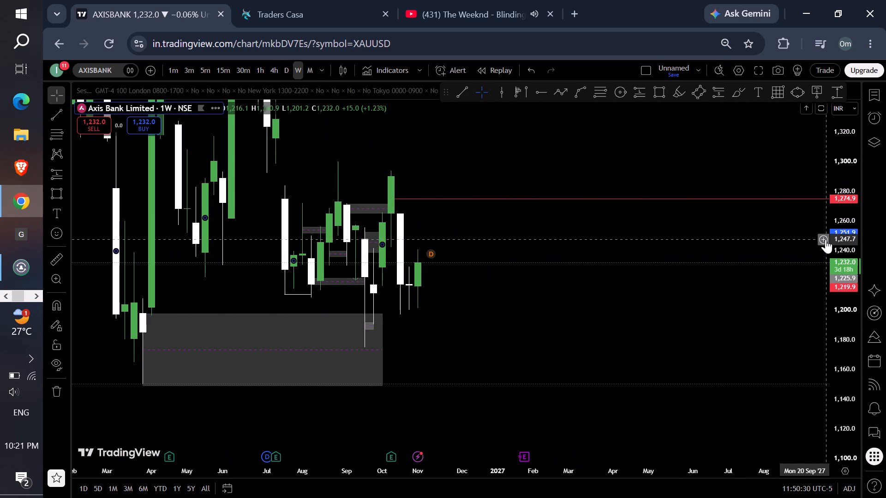
left_click_drag(826, 242, 833, 240)
left_click_drag(845, 246, 808, 299)
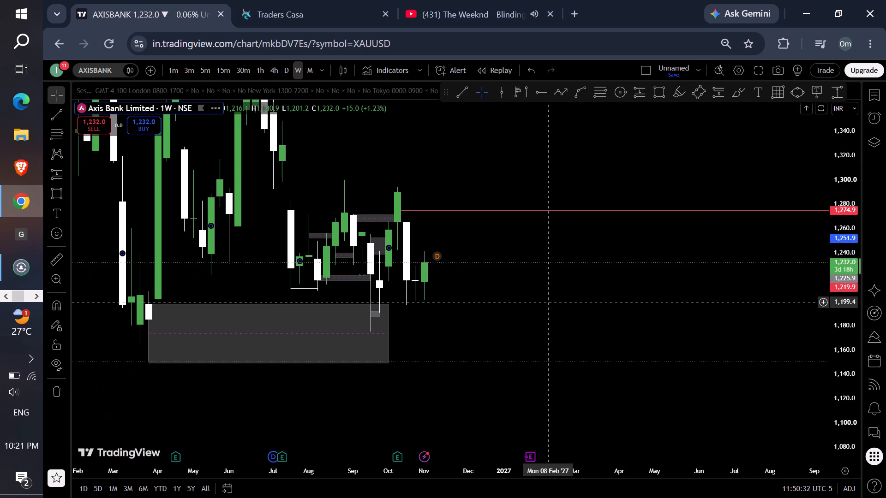
left_click(308, 71)
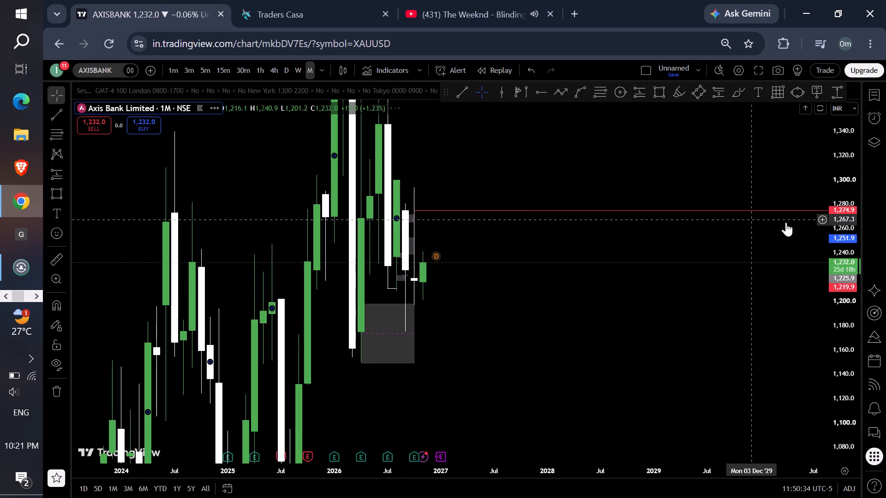
Show the watchlist again and delete the two small grey zones near 1,244 and 1,265 on the AXISBANK monthly chart.
left_click(880, 96)
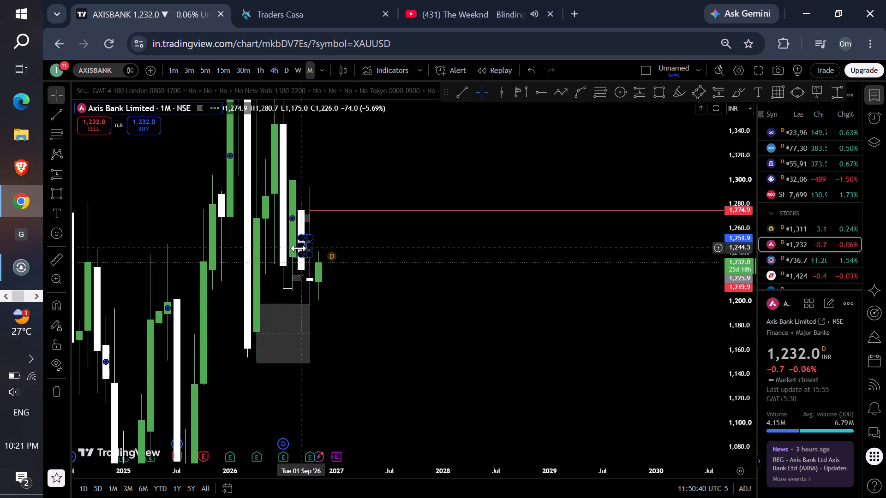
left_click(299, 248)
left_click(521, 131)
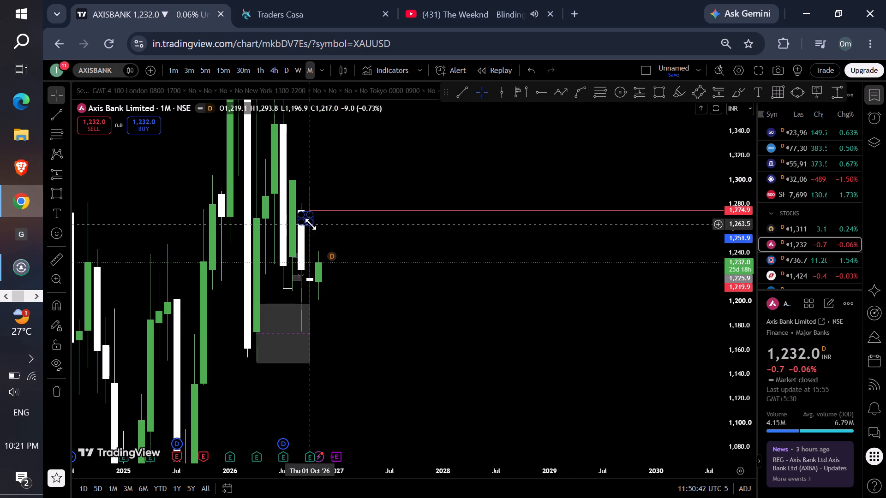
left_click(311, 224)
left_click(515, 129)
left_click_drag(414, 179, 414, 185)
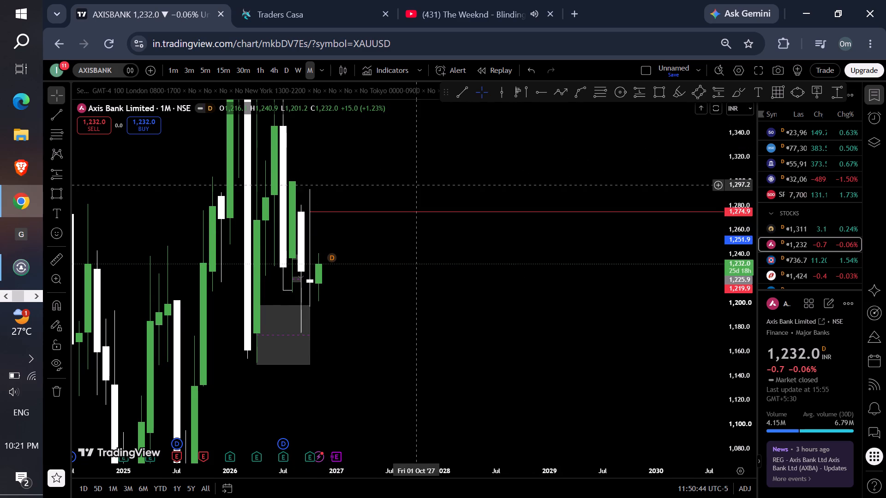
left_click_drag(414, 185, 417, 185)
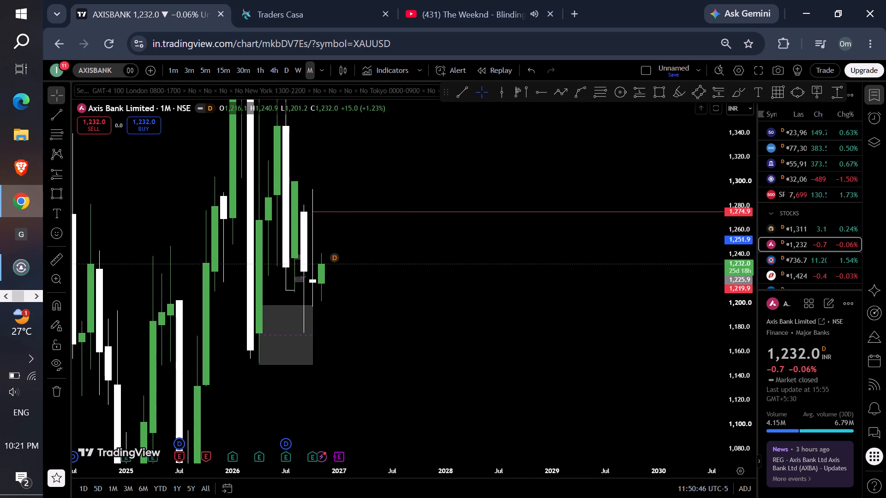
Compare AXISBANK on the weekly and monthly timeframes, ending on the monthly chart with the longer price history in view.
left_click(302, 76)
scroll(465, 237, "down", 2)
scroll(551, 259, "up", 1)
scroll(575, 261, "down", 1)
scroll(593, 261, "up", 1)
scroll(609, 261, "down", 1)
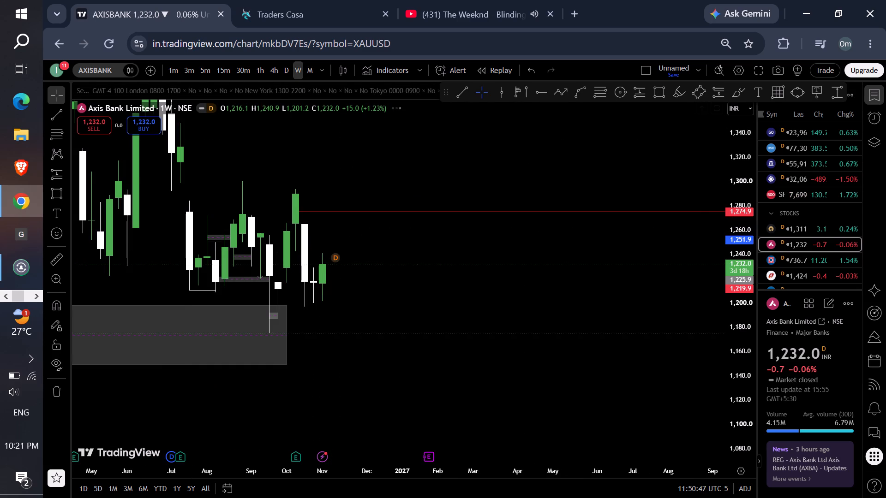
left_click(307, 72)
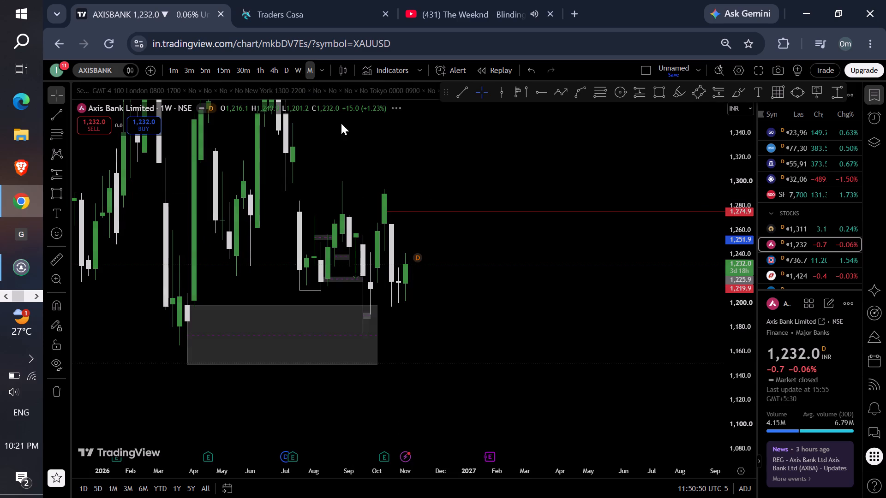
scroll(586, 236, "up", 1)
scroll(638, 239, "down", 2)
left_click_drag(742, 187, 626, 385)
left_click_drag(605, 383, 586, 333)
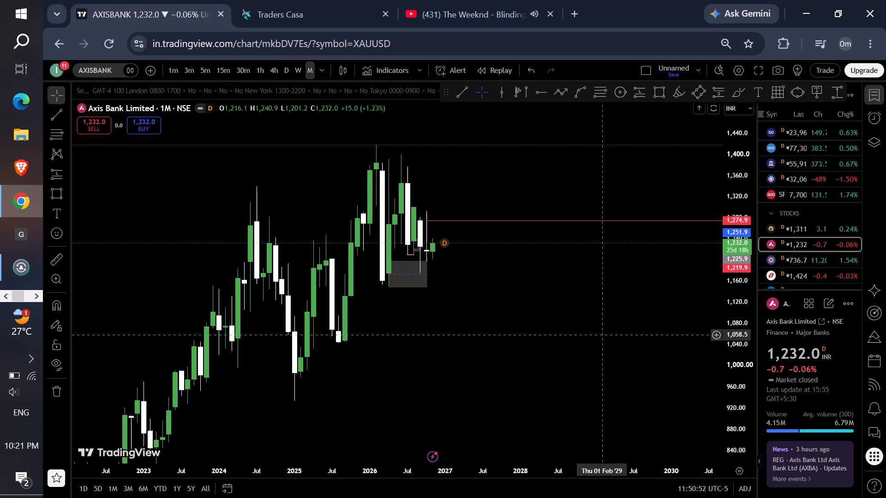
Resize AXISBANK's large grey zone to cover about 1,096 to 1,132, from about August 2025 to January 2027.
left_click_drag(429, 260, 434, 320)
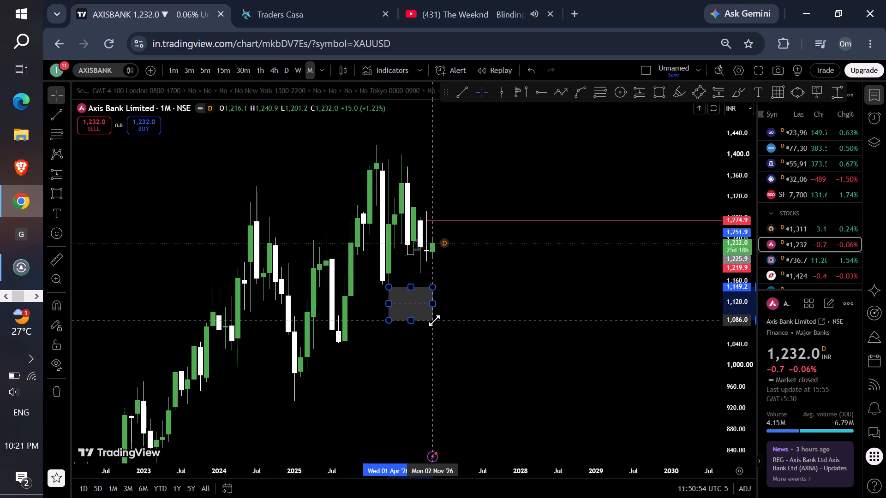
left_click_drag(434, 320, 448, 315)
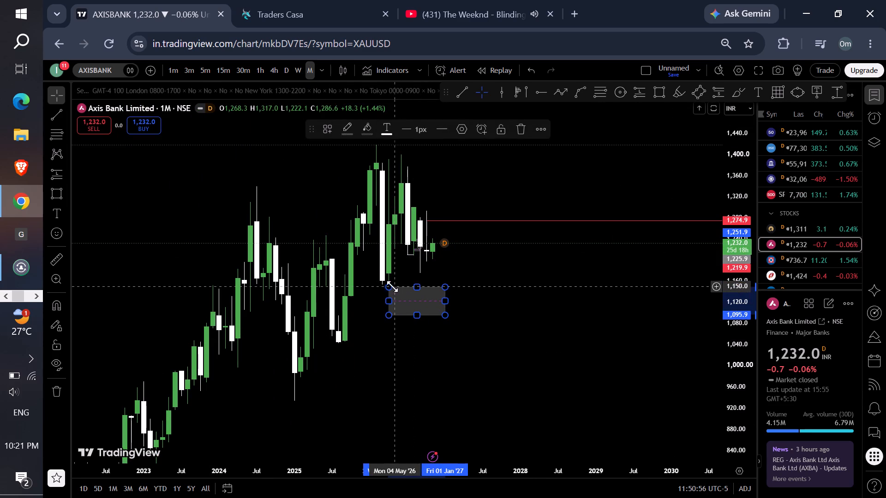
left_click_drag(391, 286, 337, 296)
left_click_drag(595, 306, 611, 323)
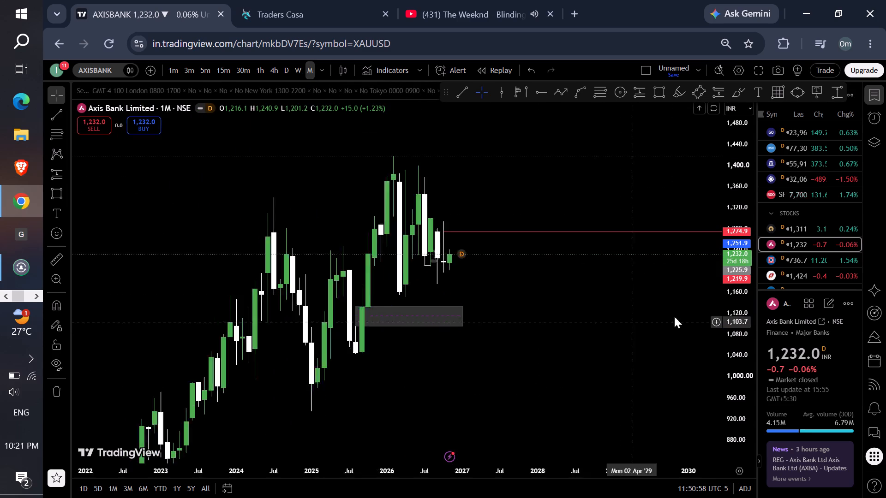
Open the HDFCBANK chart and examine its marked levels on the monthly, weekly and daily timeframes.
left_click(828, 261)
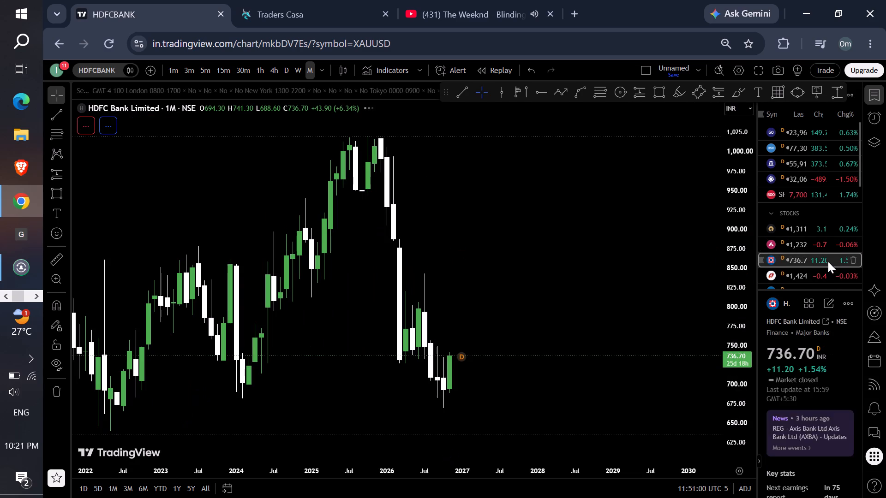
left_click_drag(536, 316, 569, 231)
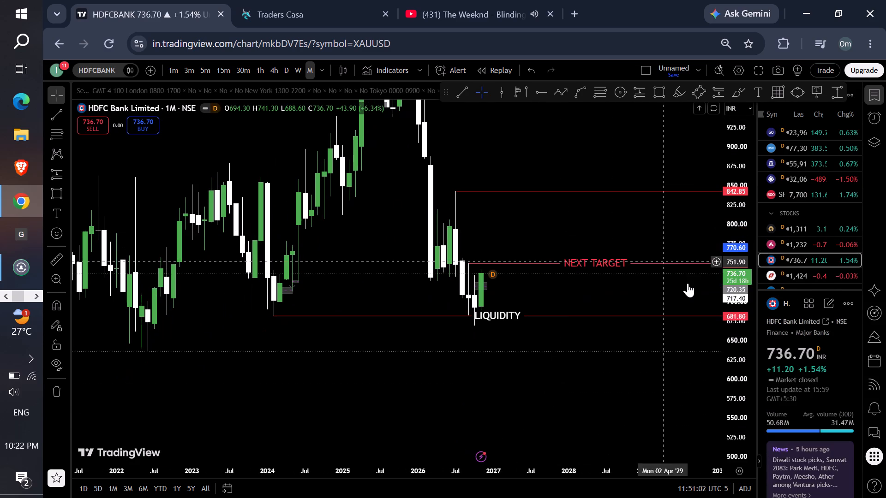
left_click_drag(730, 359, 624, 170)
scroll(388, 162, "up", 3)
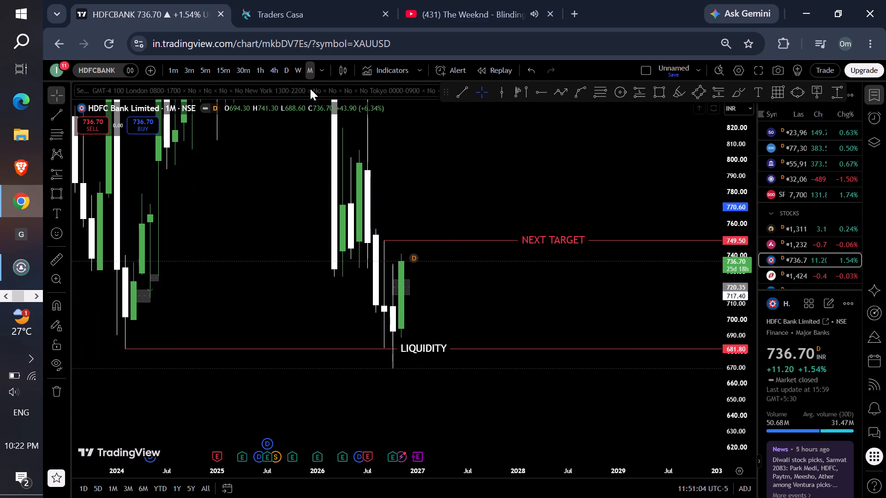
left_click(297, 70)
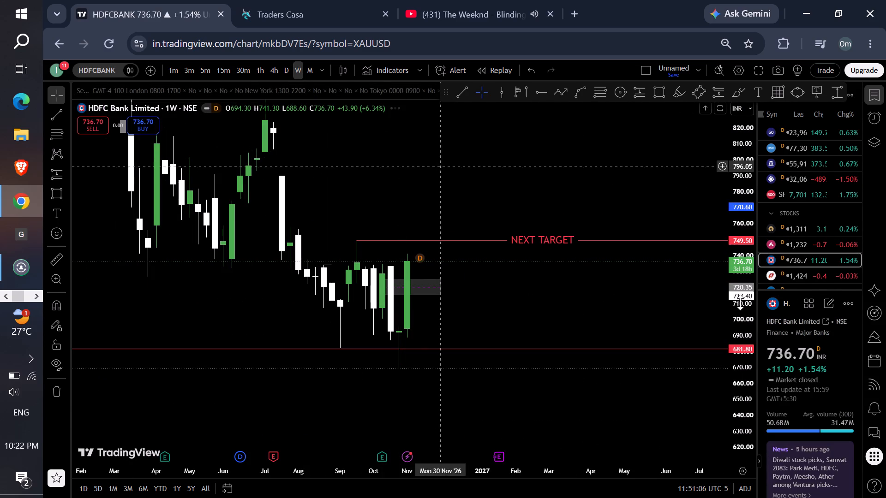
left_click_drag(746, 353, 575, 180)
left_click(286, 74)
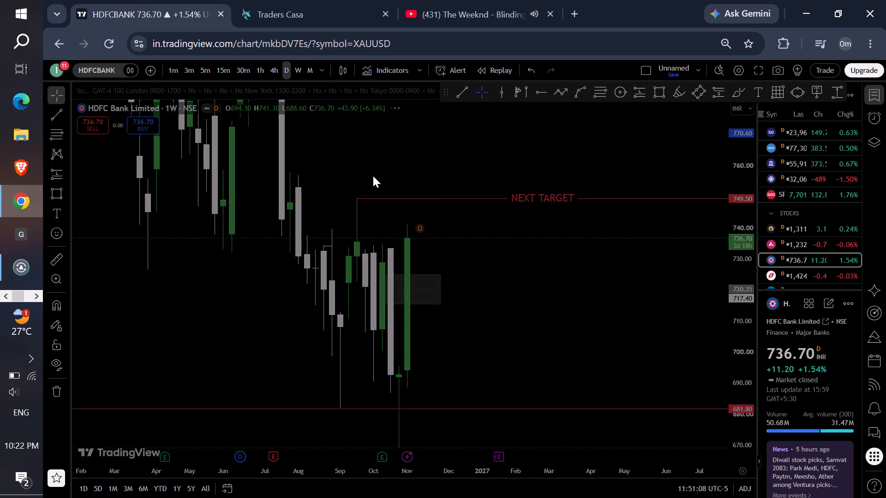
left_click_drag(597, 248, 580, 264)
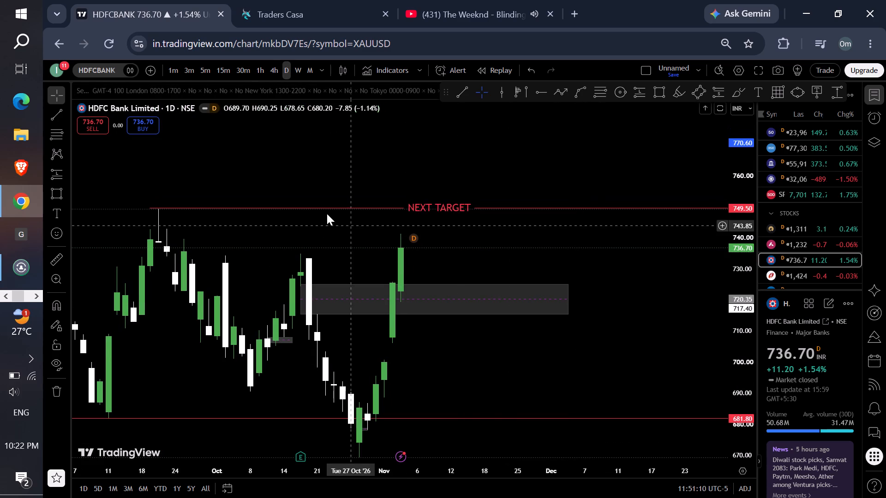
Draw a nearly horizontal trend line from the 5 October 2026 candle's high at 734.65 to the latest HDFCBANK daily candle.
left_click(462, 90)
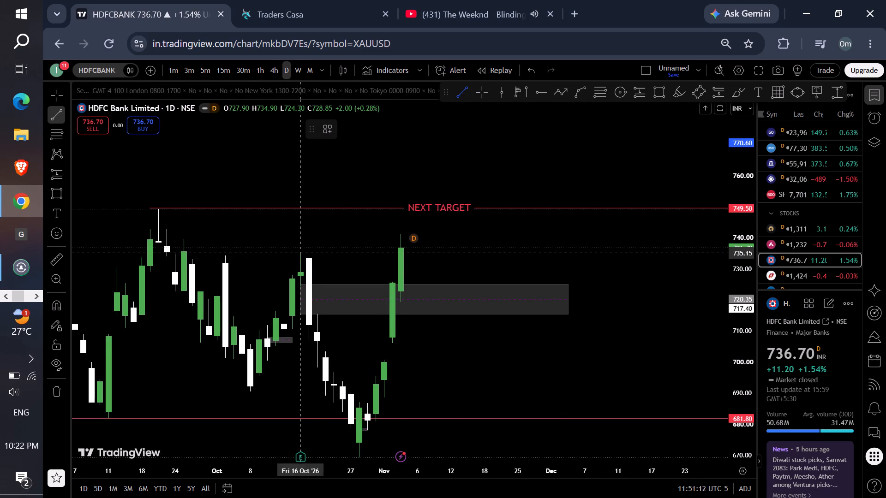
left_click(227, 255)
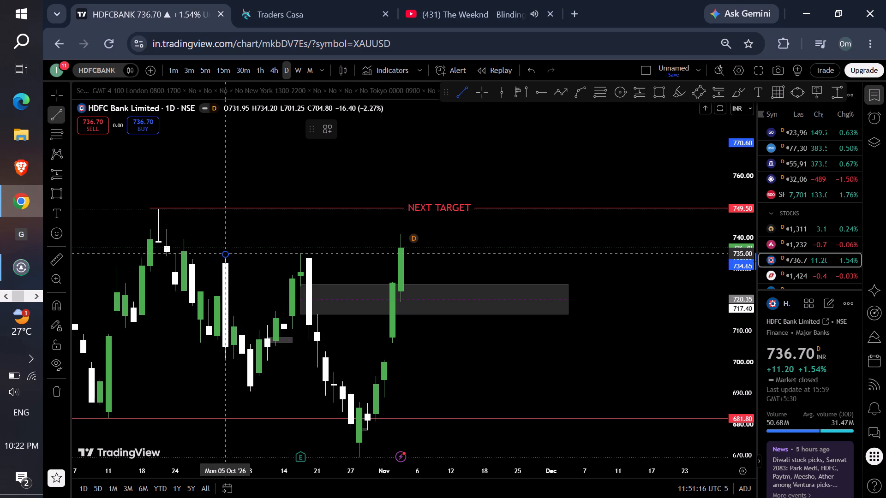
left_click(400, 256, "shift")
left_click_drag(529, 257, 478, 243)
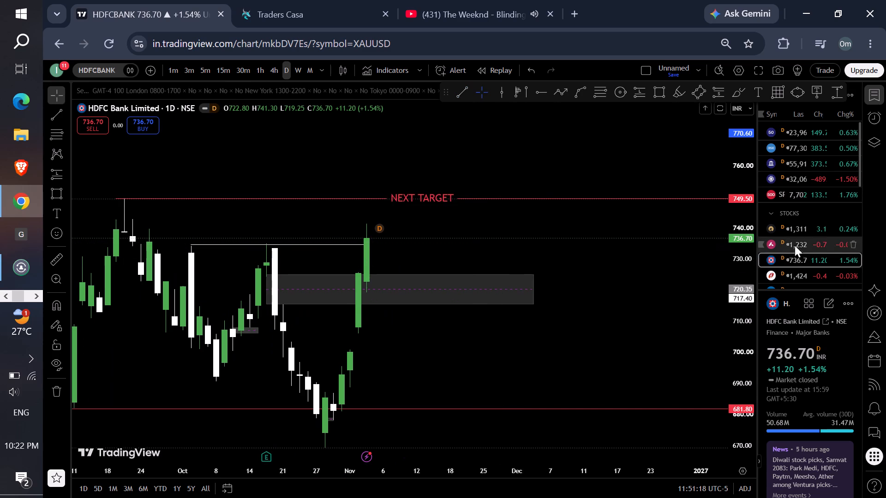
Open the ICICIBANK chart and examine its existing zones on the daily and monthly timeframes.
left_click(797, 266)
left_click(798, 274)
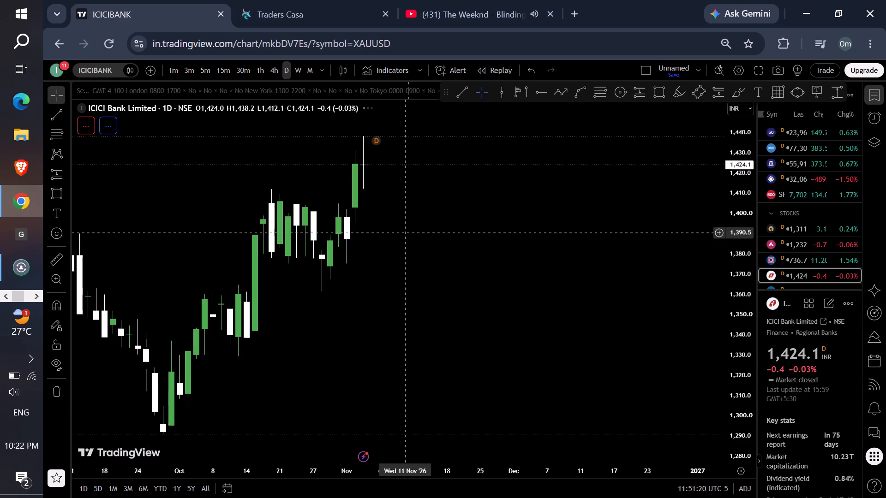
scroll(408, 232, "up", 1)
scroll(409, 235, "down", 1)
scroll(416, 237, "up", 1)
left_click_drag(442, 216, 509, 265)
left_click(308, 71)
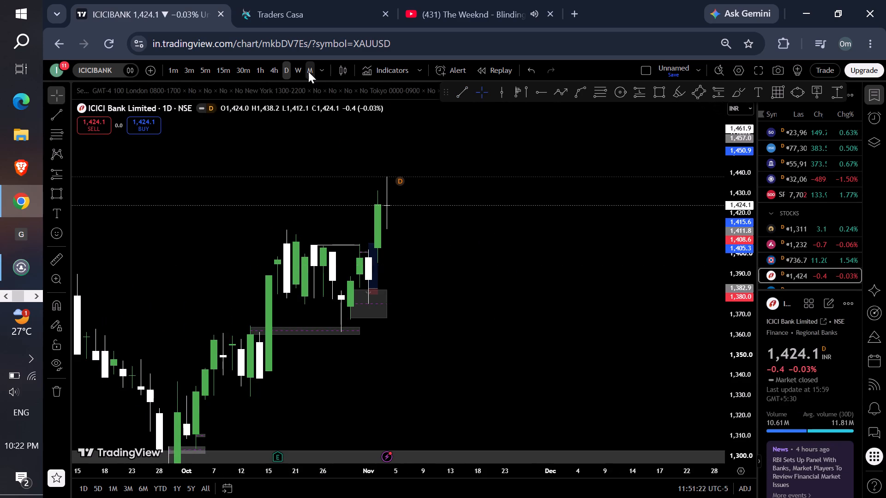
left_click_drag(738, 188, 621, 386)
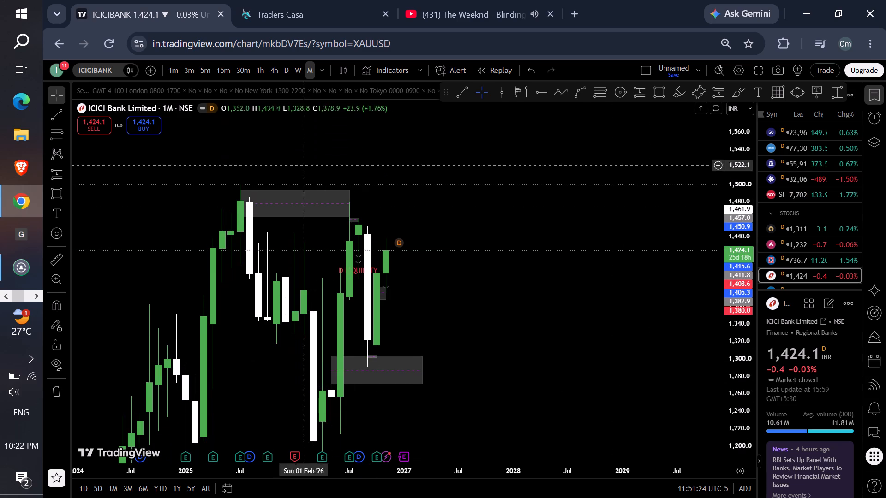
Remove all drawings from the ICICIBANK chart.
right_click(413, 200)
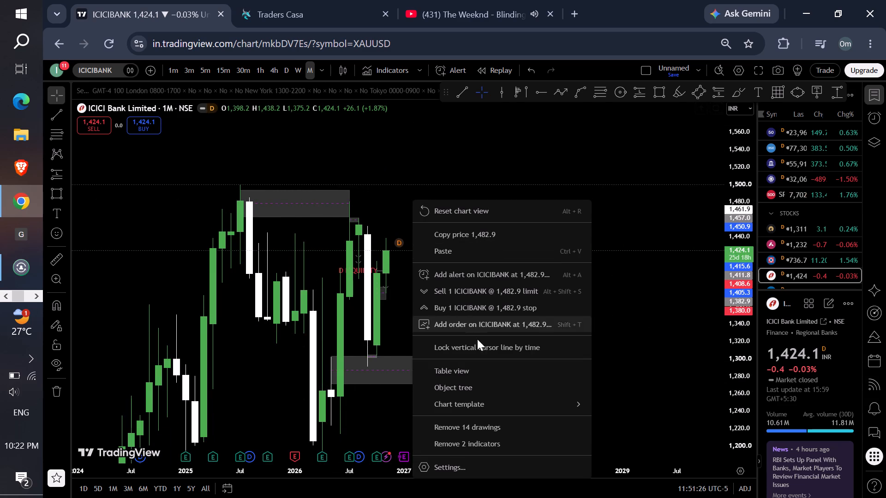
left_click(484, 422)
left_click_drag(512, 308, 557, 240)
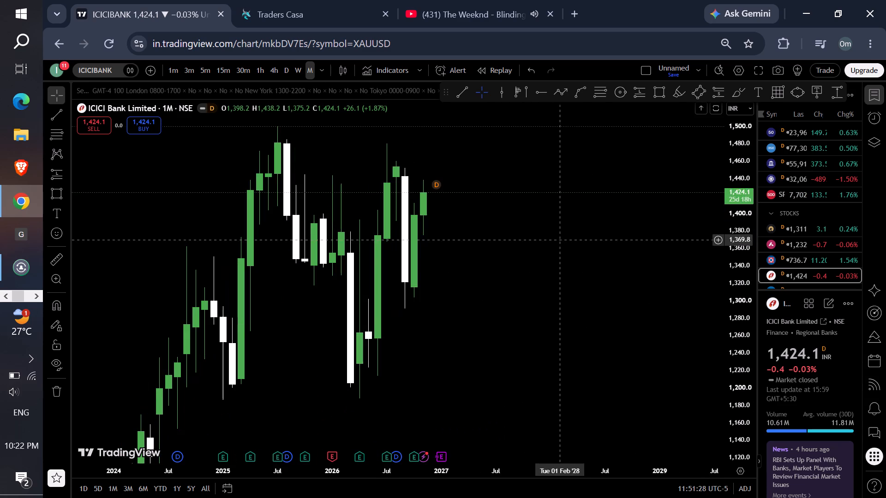
Draw a rectangle zone from about 1,301 to 1,292 across the May to October 2026 candles on the monthly ICICIBANK chart.
left_click(654, 89)
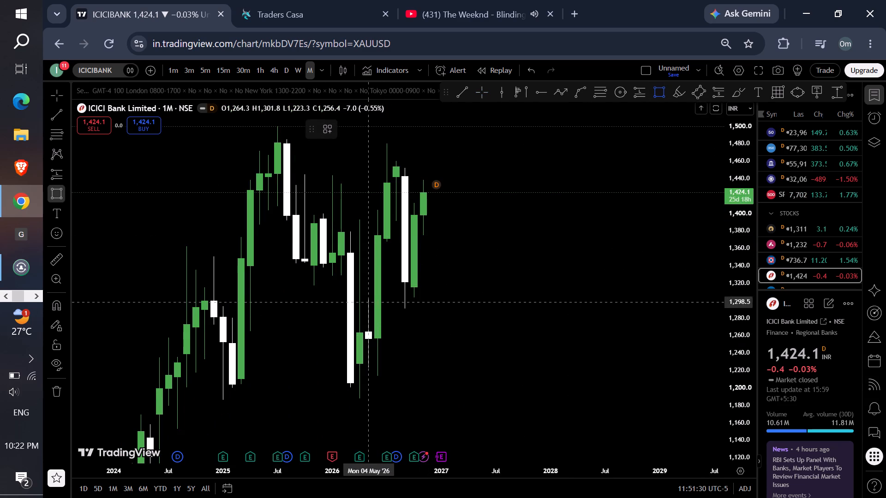
left_click(370, 300)
left_click(418, 308)
left_click_drag(479, 284, 459, 332)
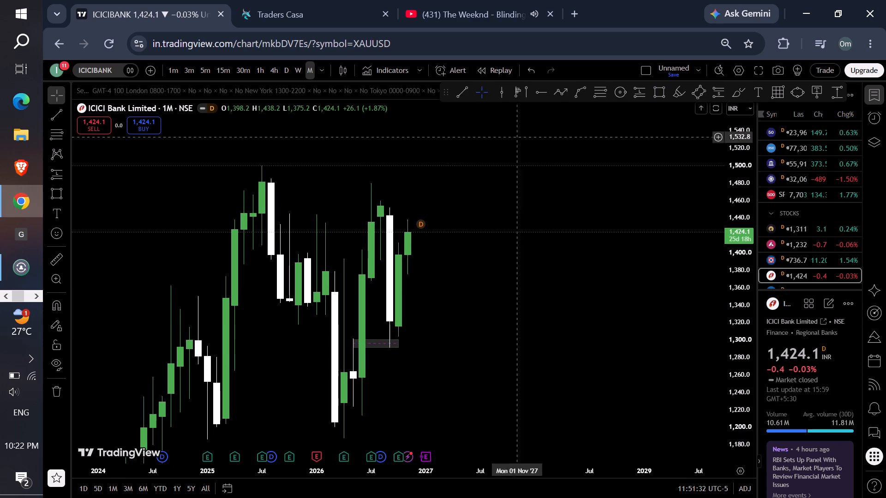
Draw a horizontal ray from the July 2026 candle's high at 1,480.5 and apply the NEXT TARGET template to it.
left_click(539, 87)
left_click(371, 183)
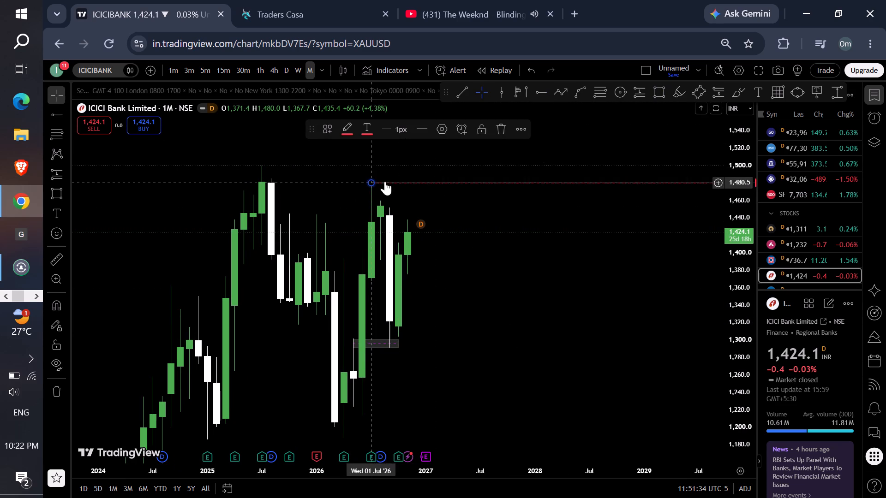
left_click(330, 133)
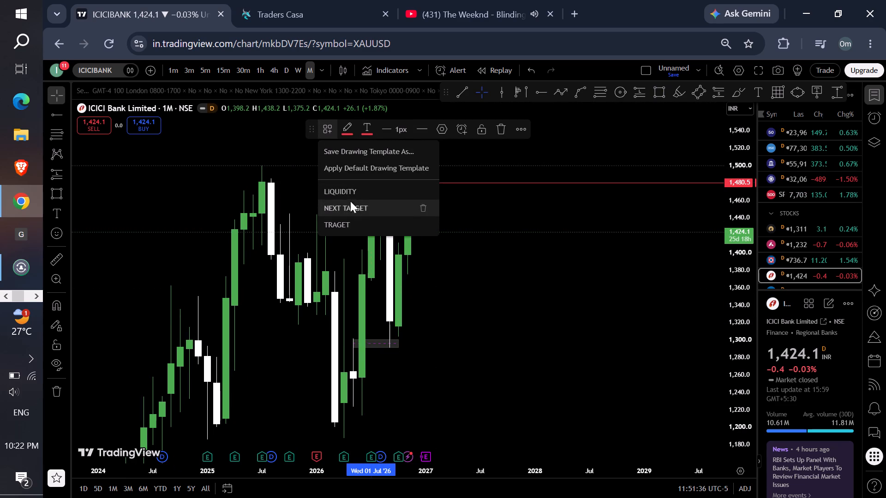
left_click(350, 201)
left_click_drag(512, 211, 460, 208)
Examine the zone and the price action around it on the weekly timeframe.
left_click(297, 76)
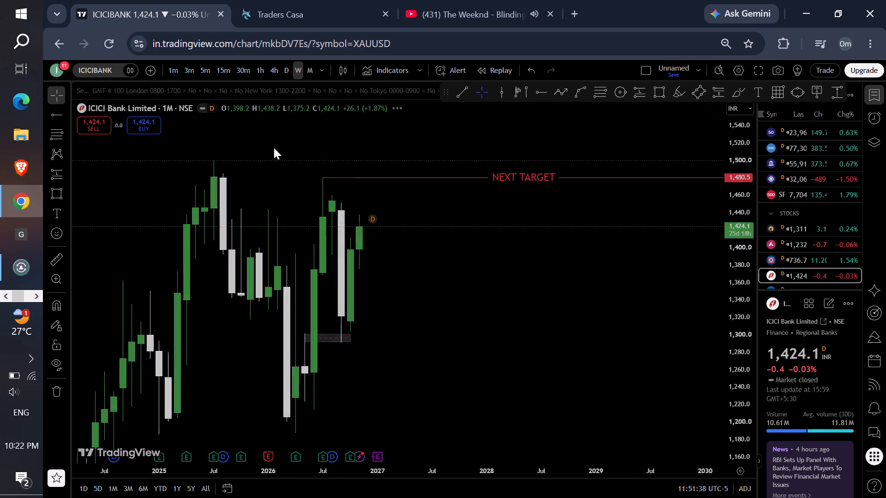
scroll(383, 359, "down", 1)
scroll(384, 360, "up", 1)
scroll(384, 360, "down", 1)
scroll(384, 360, "up", 1)
scroll(384, 359, "down", 1)
scroll(388, 352, "up", 1)
scroll(390, 349, "down", 2)
left_click_drag(467, 355, 508, 333)
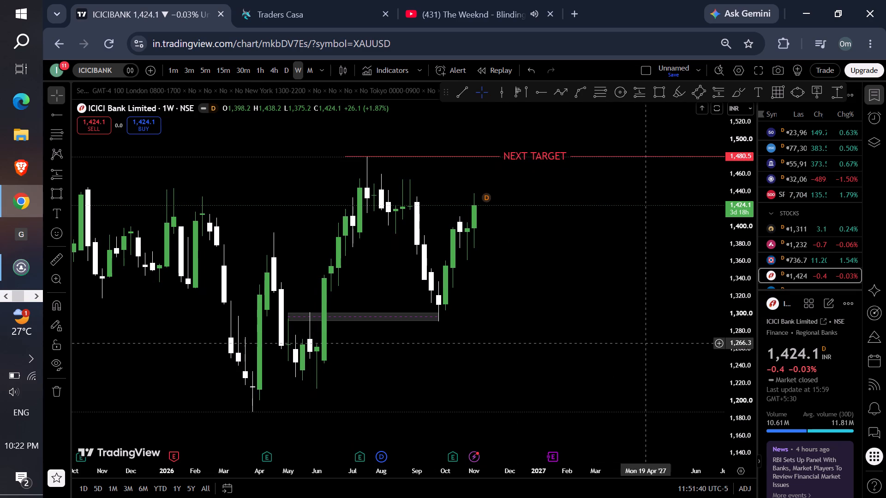
left_click_drag(749, 403, 658, 277)
left_click_drag(546, 341, 527, 309)
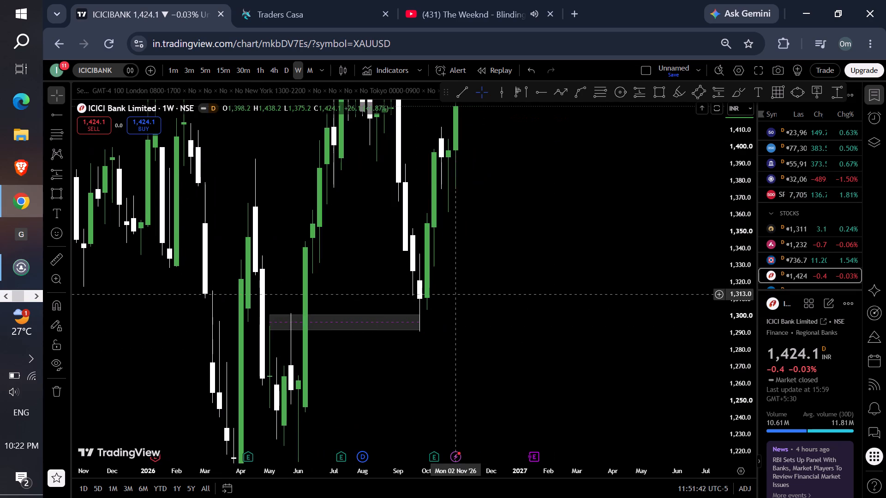
left_click_drag(506, 231, 478, 217)
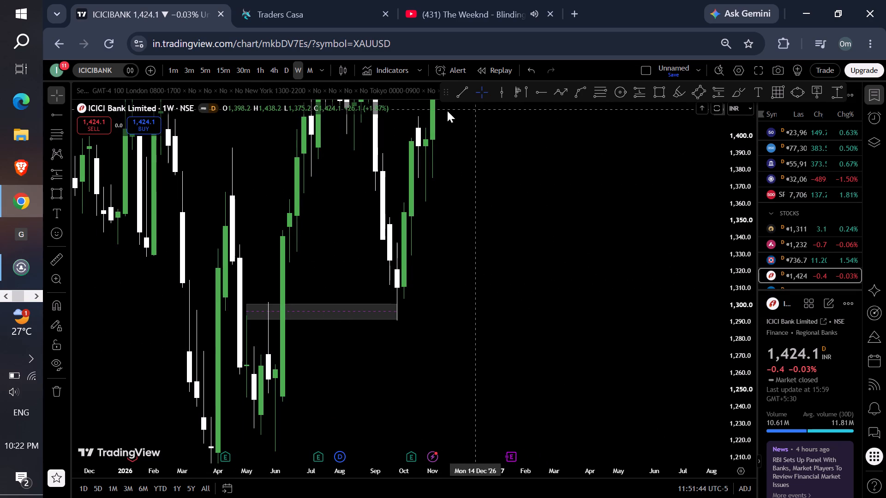
On the daily timeframe, shorten the large zone so it starts at the swing high of 26 May 2026.
left_click(284, 71)
scroll(254, 325, "down", 1)
scroll(241, 329, "up", 1)
scroll(236, 334, "down", 1)
scroll(233, 337, "up", 1)
scroll(231, 338, "down", 1)
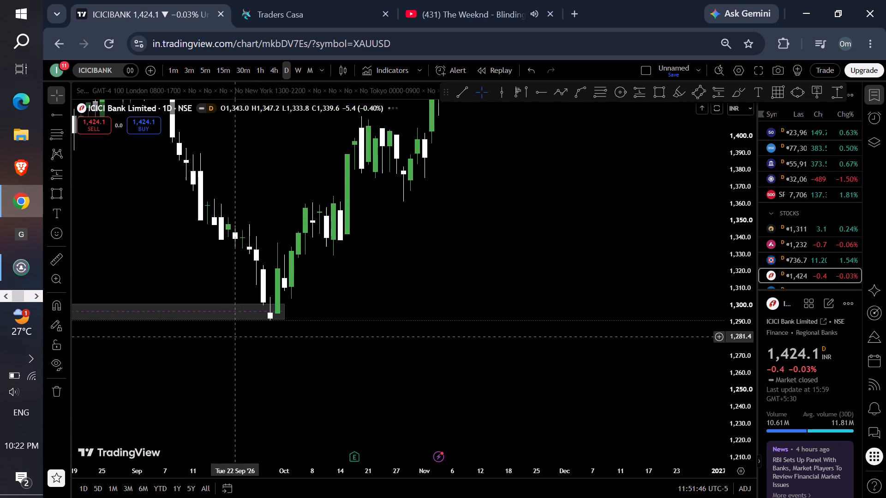
scroll(231, 338, "down", 2)
left_click_drag(252, 341, 589, 307)
left_click_drag(183, 269, 204, 269)
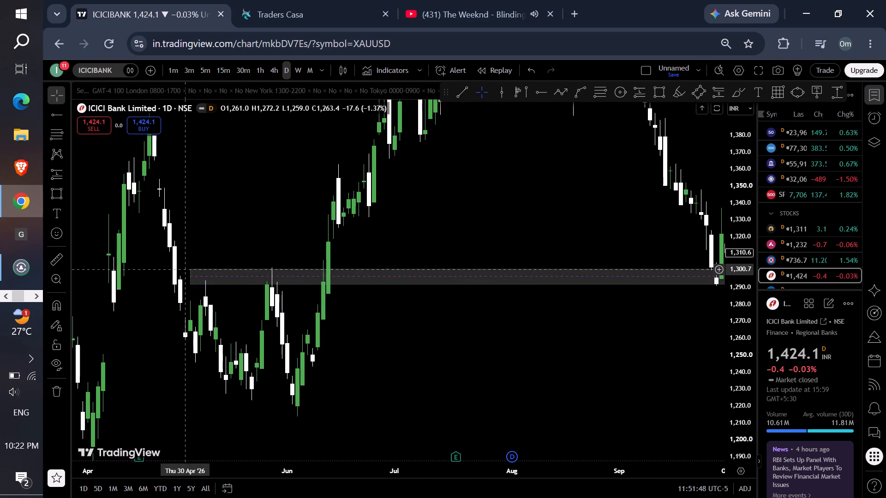
left_click_drag(204, 269, 235, 267)
left_click_drag(227, 268, 308, 265)
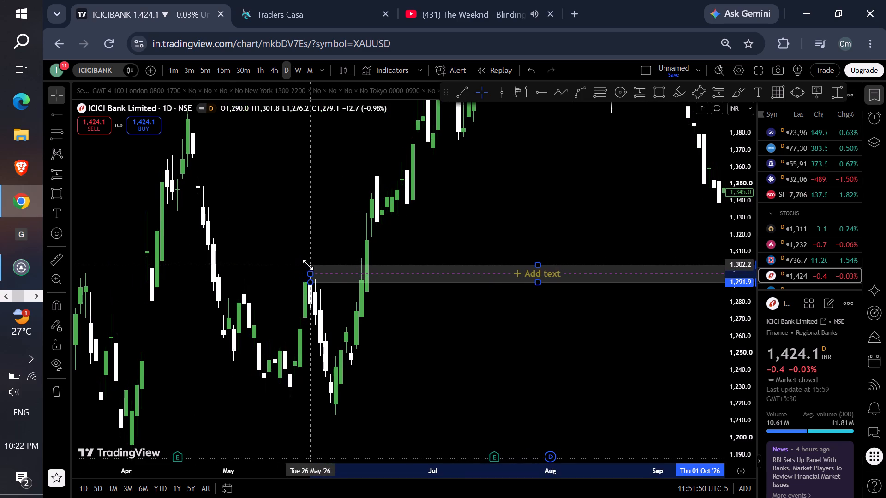
left_click_drag(308, 265, 309, 266)
Draw a small rectangle zone from about 1,301 to 1,305.5 just above the large zone, beginning at the late September low.
left_click_drag(561, 232, 333, 247)
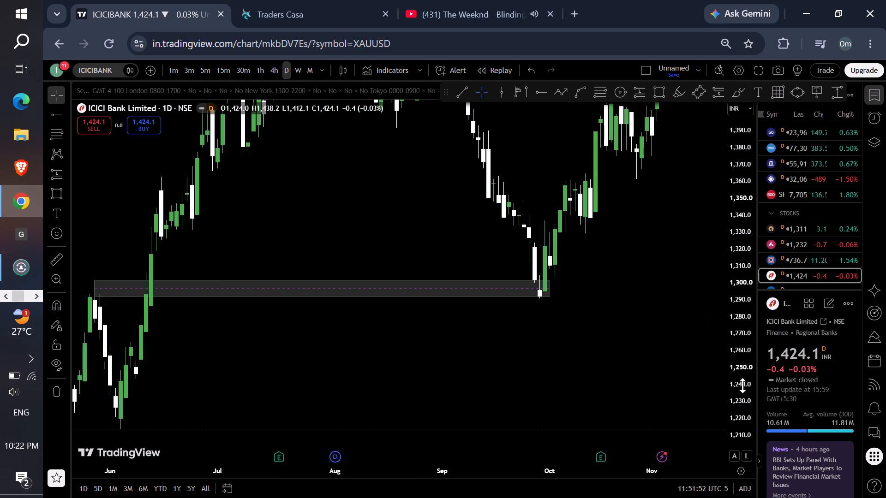
left_click_drag(742, 386, 674, 239)
scroll(578, 210, "up", 3)
scroll(578, 210, "down", 1)
scroll(578, 210, "up", 2)
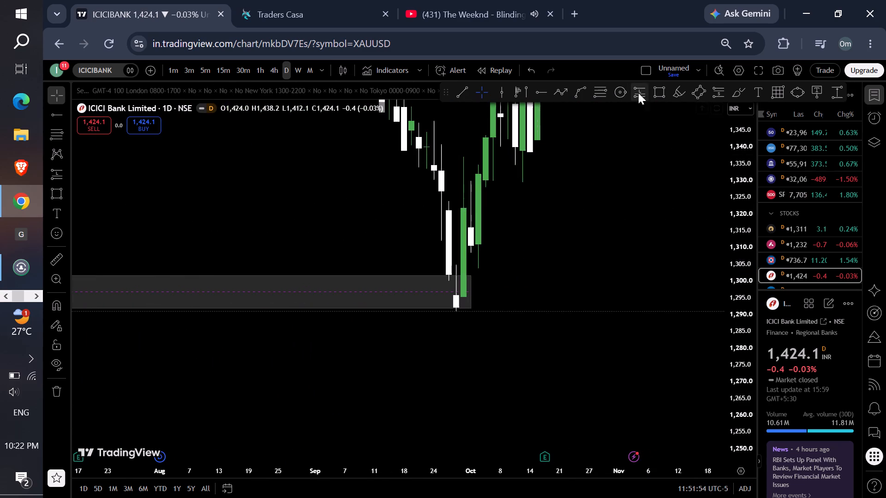
left_click(657, 93)
left_click(455, 277)
left_click(486, 262)
left_click_drag(510, 250, 503, 239)
On the 4-hour timeframe, move the small zone's starting edge one candle later, just past the lowest candle.
left_click(275, 68)
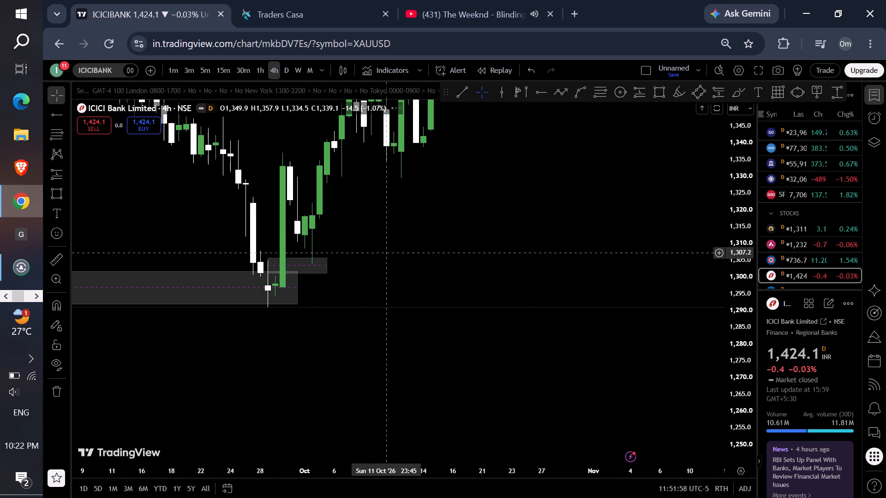
left_click_drag(388, 253, 408, 254)
left_click_drag(278, 263, 286, 257)
left_click(414, 237)
left_click_drag(462, 246, 541, 295)
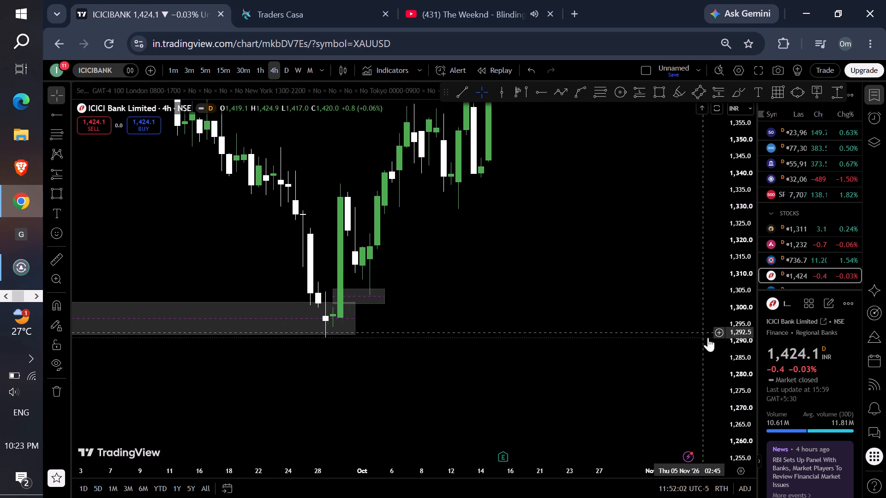
Shorten the large zone so that it ends at the late September candle with the lowest low.
left_click_drag(729, 384, 638, 207)
left_click_drag(356, 357, 356, 357)
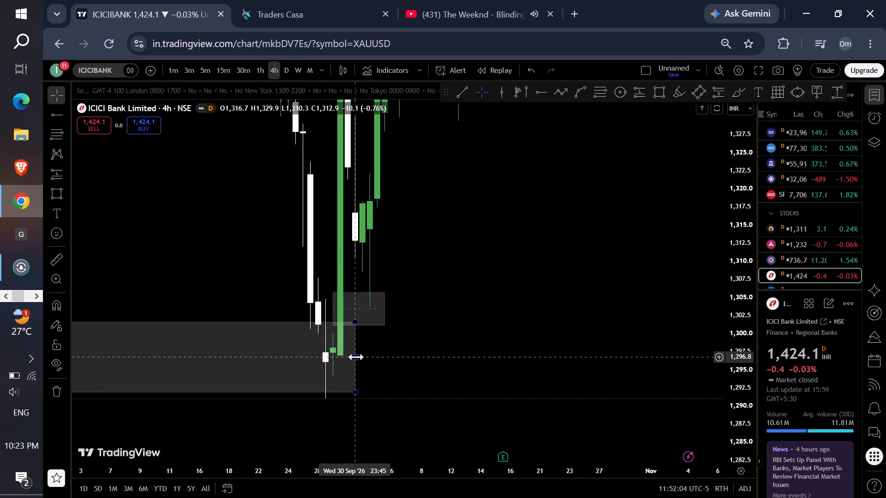
left_click_drag(356, 357, 324, 360)
left_click_drag(464, 319, 461, 308)
Examine both zones and the early October retest on the 1-hour timeframe.
left_click(263, 71)
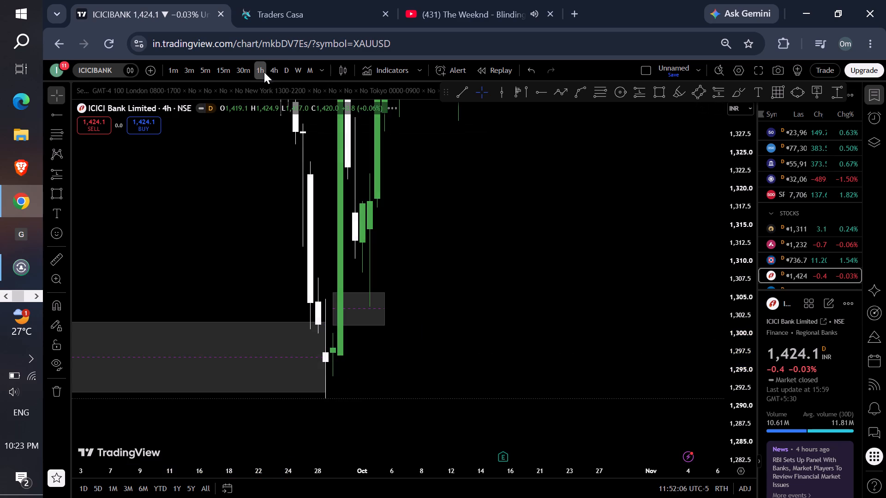
scroll(405, 253, "down", 2)
scroll(409, 284, "up", 1)
scroll(407, 290, "down", 1)
scroll(403, 297, "up", 1)
scroll(399, 299, "down", 1)
left_click_drag(252, 275, 623, 323)
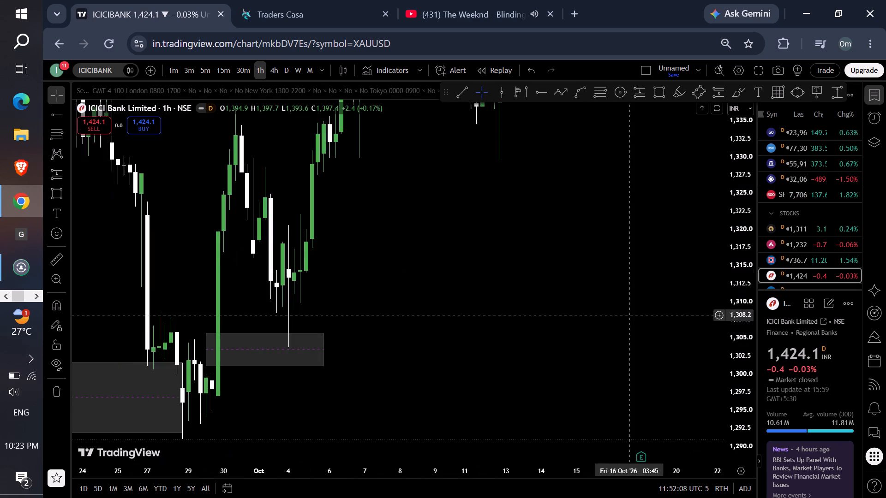
left_click_drag(383, 279, 497, 262)
left_click_drag(466, 278, 460, 295)
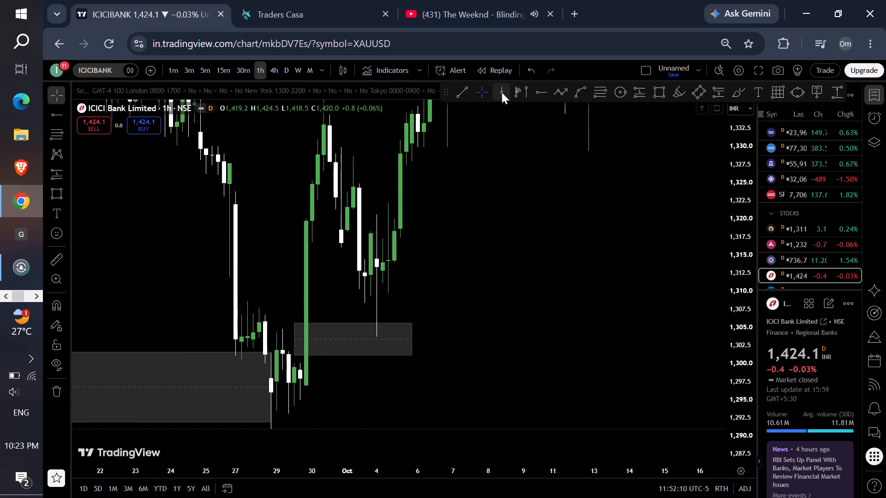
left_click(635, 95)
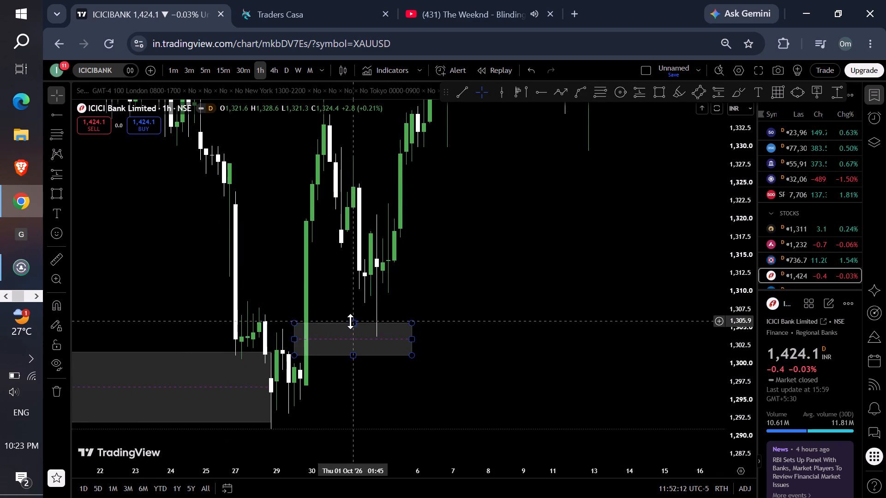
On the 15-minute timeframe, place a long position with its entry at 1,304.6 in the small zone at the early October retest.
left_click(224, 72)
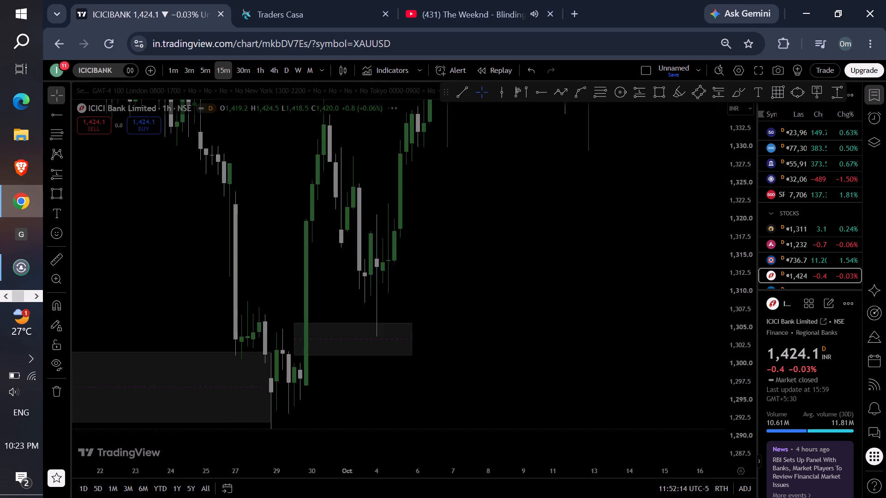
scroll(316, 293, "down", 6)
scroll(283, 305, "up", 1)
scroll(262, 305, "down", 1)
left_click_drag(204, 307, 831, 279)
left_click_drag(245, 268, 885, 270)
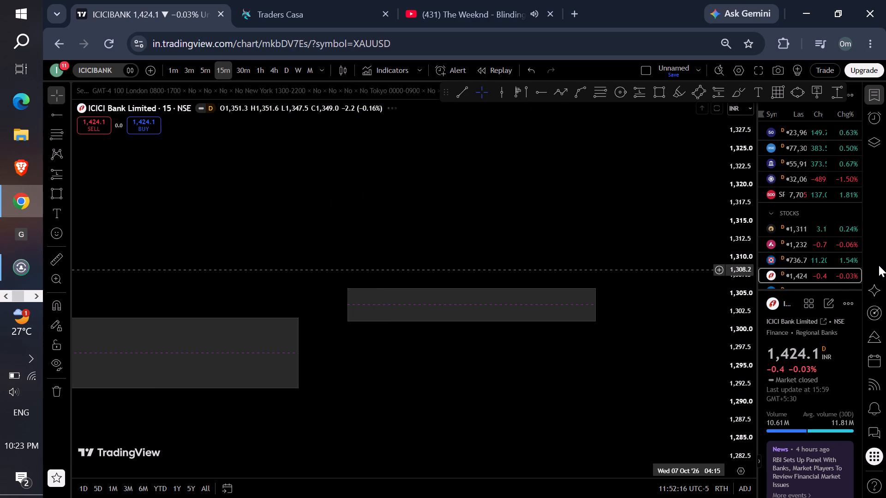
left_click_drag(748, 370, 694, 300)
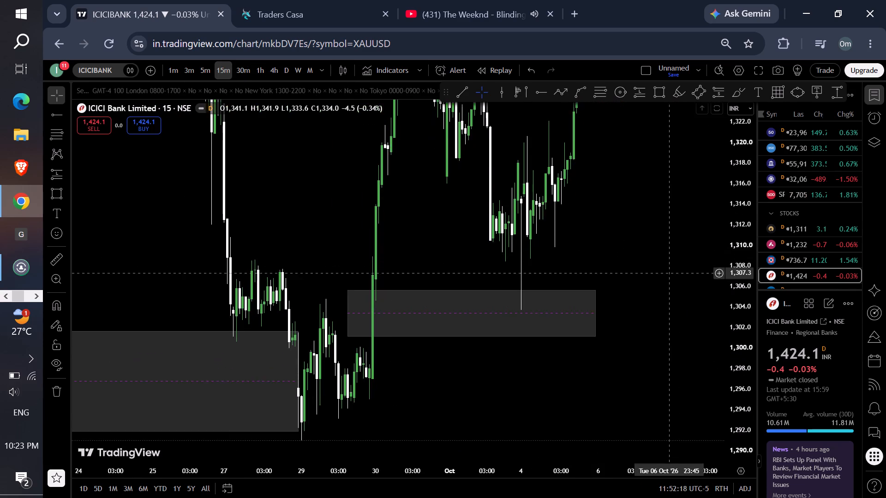
left_click_drag(636, 239, 556, 209)
left_click(644, 95)
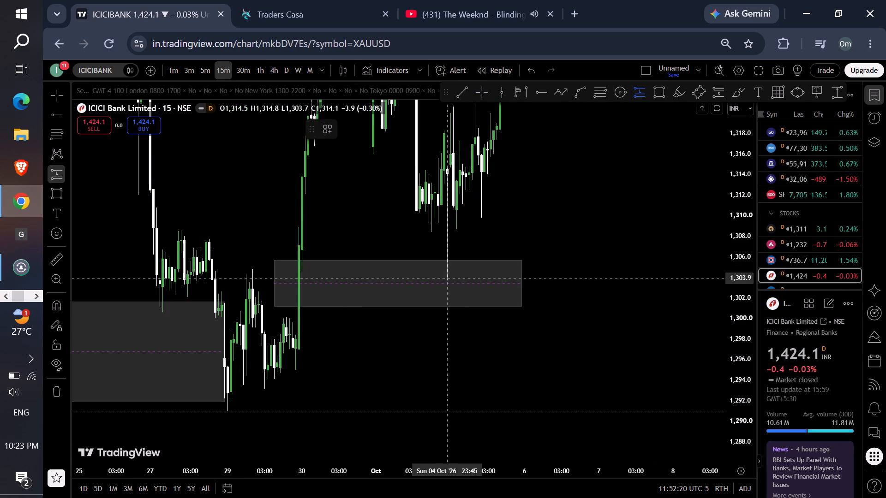
left_click(431, 271)
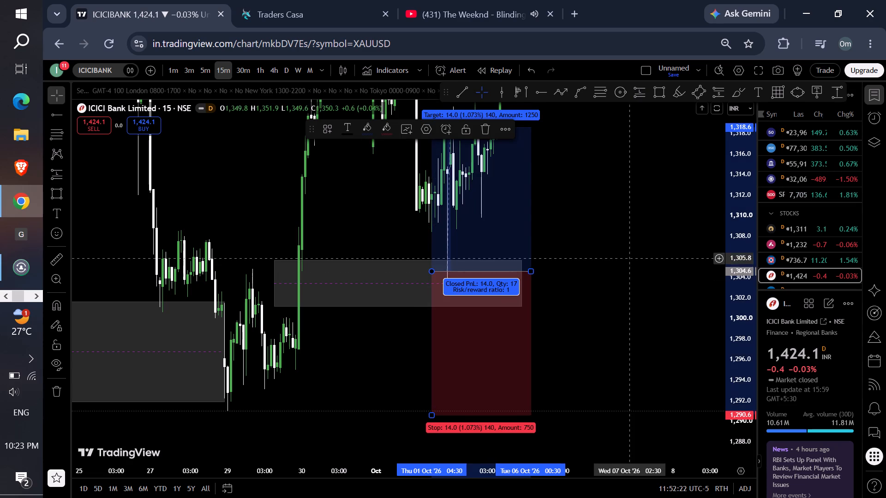
Raise the long position's stop level to 1,295.0.
left_click_drag(733, 229, 599, 378)
left_click_drag(431, 352, 437, 347)
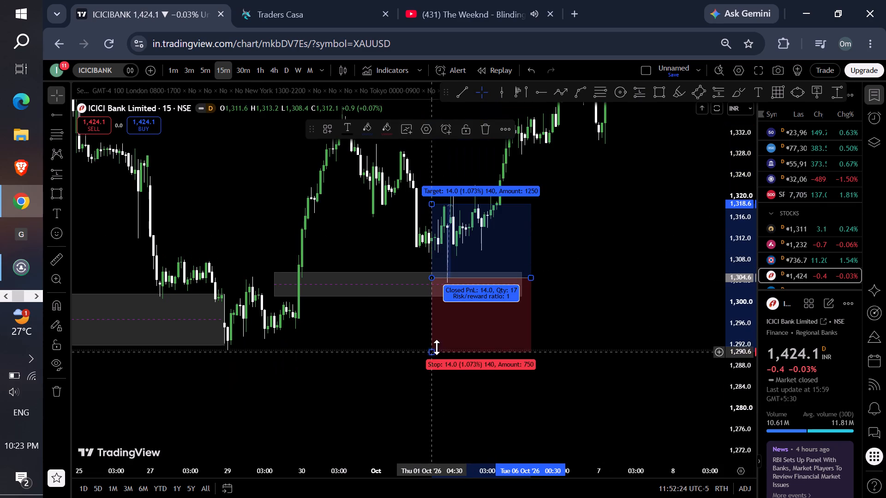
left_click_drag(437, 347, 467, 329)
left_click_drag(601, 241, 581, 308)
Set the long position's target to 1,336.9 and extend its end to about 7 October 2026.
left_click_drag(749, 253, 642, 373)
scroll(467, 179, "down", 2)
scroll(415, 210, "up", 1)
scroll(412, 212, "down", 1)
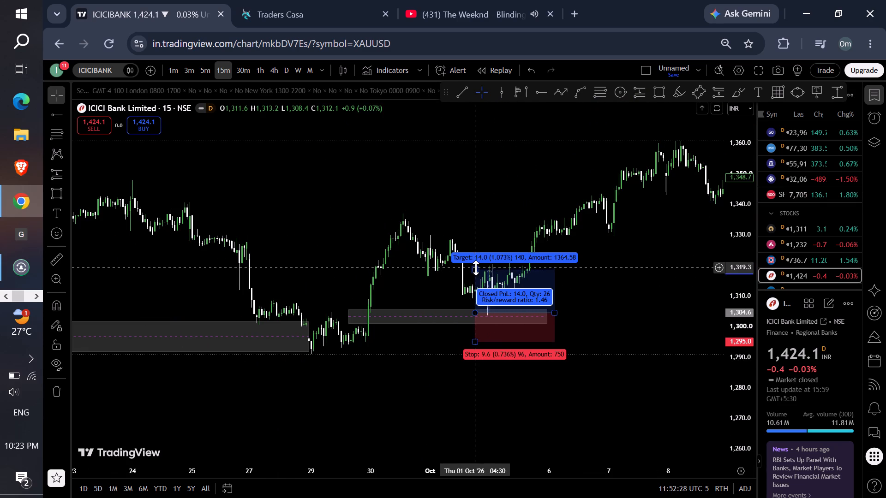
left_click_drag(476, 269, 461, 214)
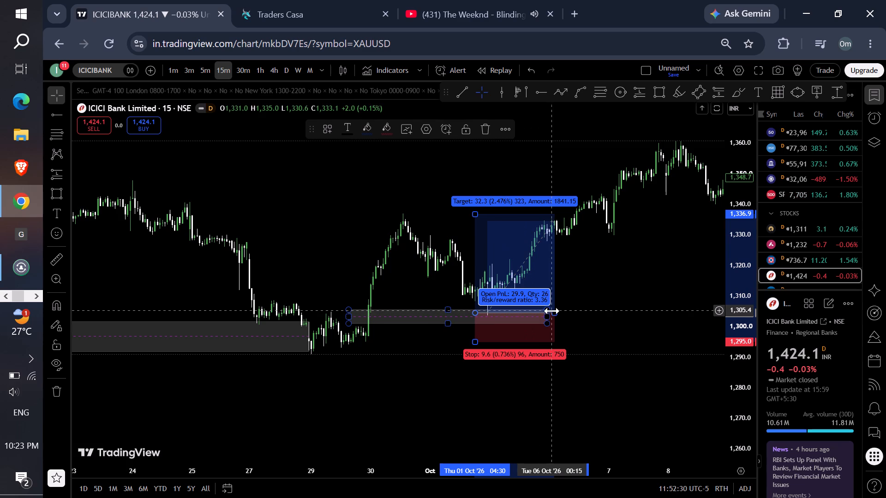
left_click_drag(553, 313, 636, 314)
left_click(657, 309)
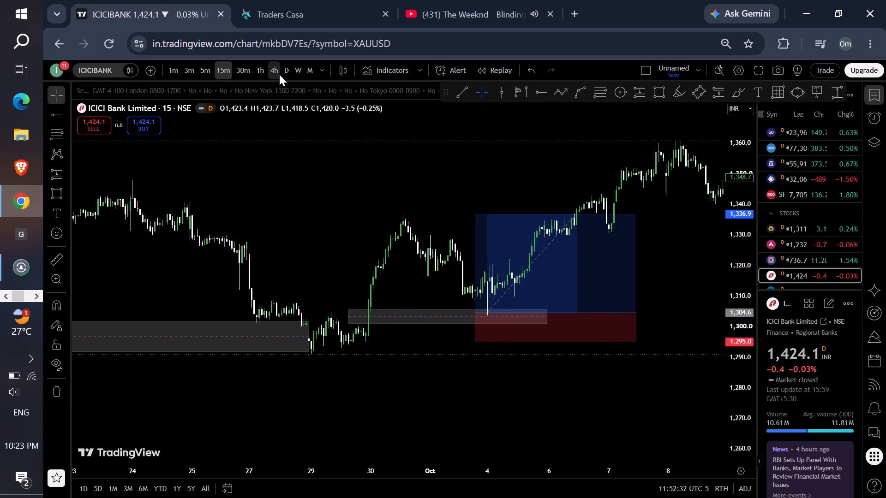
On the 4-hour timeframe, raise the long position's target to about 1,338.8.
left_click(279, 74)
left_click_drag(548, 225, 63, 154)
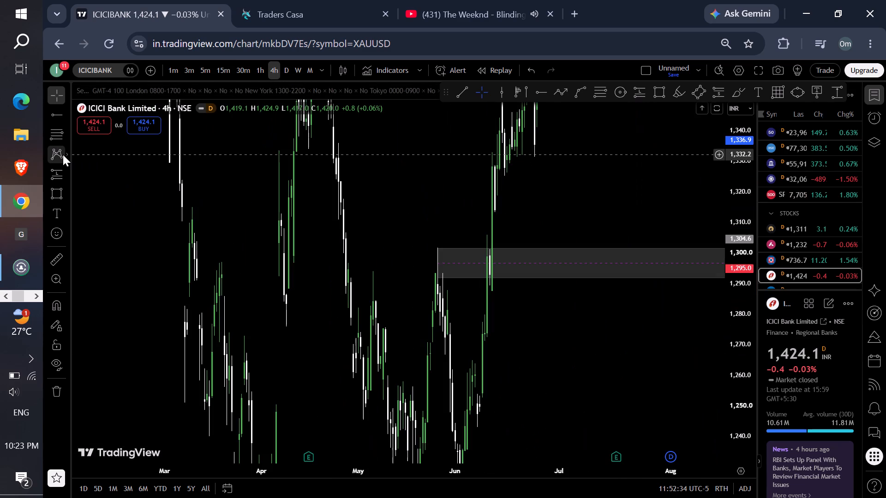
scroll(429, 190, "up", 3)
scroll(429, 190, "down", 1)
scroll(429, 190, "up", 2)
left_click_drag(550, 187, 74, 210)
scroll(525, 205, "up", 2)
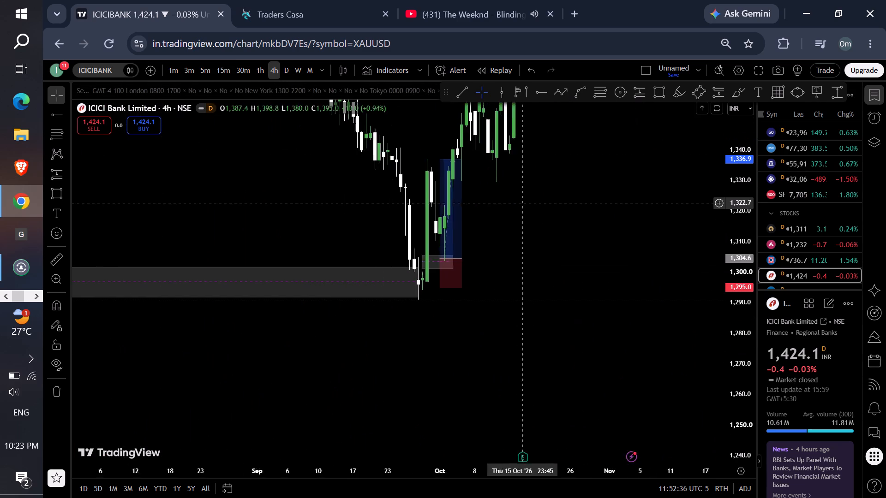
scroll(524, 203, "up", 1)
scroll(524, 203, "down", 1)
scroll(524, 203, "up", 2)
left_click_drag(502, 207, 459, 254)
left_click_drag(346, 204, 357, 198)
left_click(518, 213)
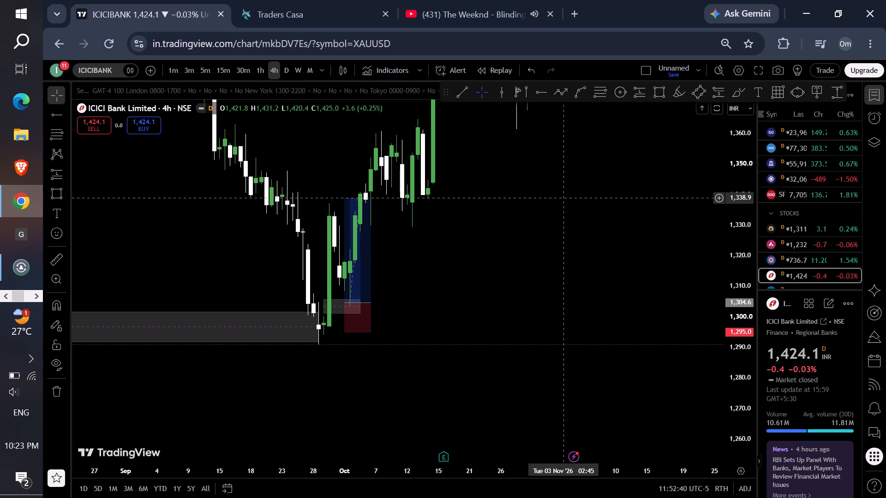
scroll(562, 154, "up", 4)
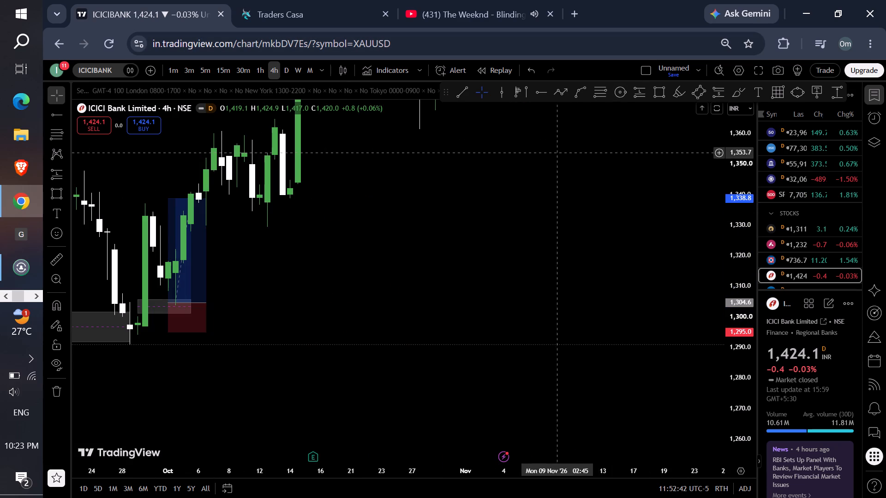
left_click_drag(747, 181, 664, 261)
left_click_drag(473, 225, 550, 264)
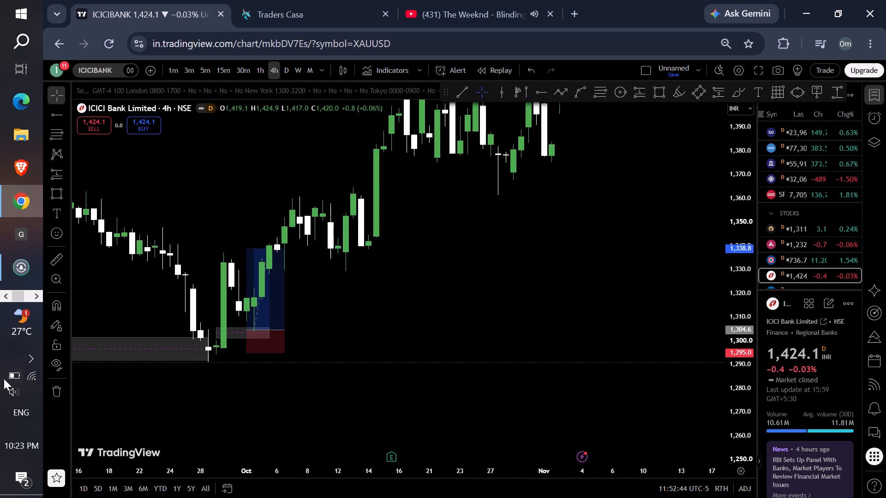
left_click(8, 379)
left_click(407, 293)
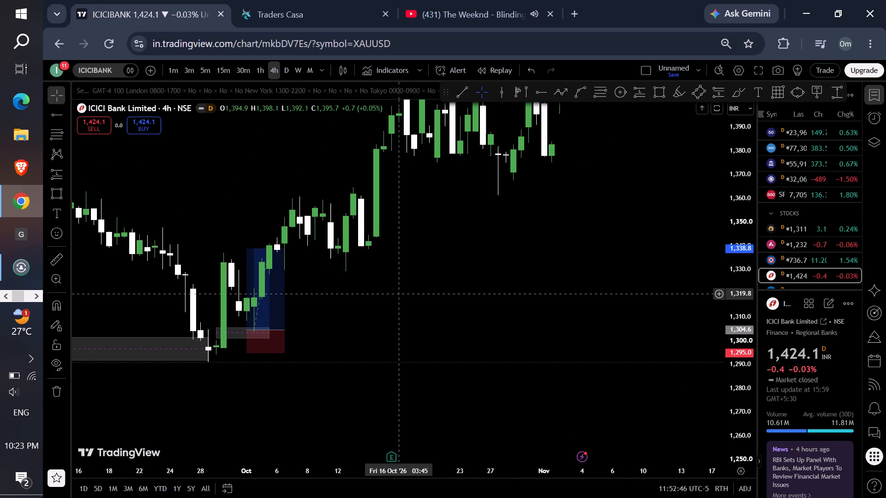
Review the early October long position up to the weekly timeframe and delete it.
scroll(400, 293, "up", 1)
scroll(400, 293, "down", 1)
scroll(400, 293, "up", 1)
scroll(400, 293, "down", 1)
scroll(400, 293, "up", 1)
scroll(400, 293, "down", 2)
left_click_drag(494, 258, 429, 291)
left_click(285, 72)
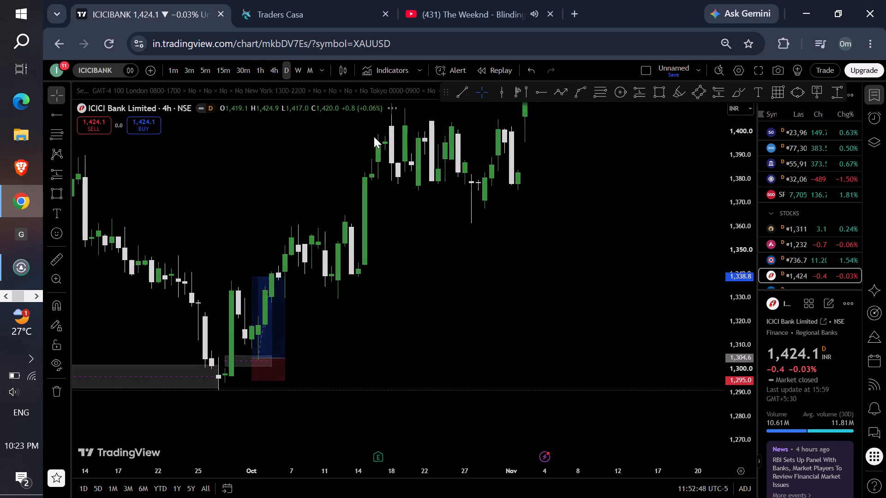
left_click_drag(735, 244, 721, 276)
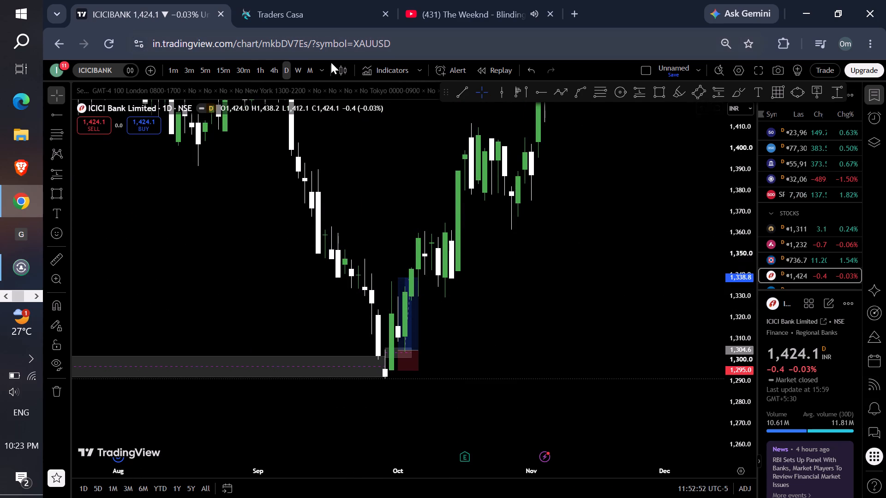
left_click(298, 74)
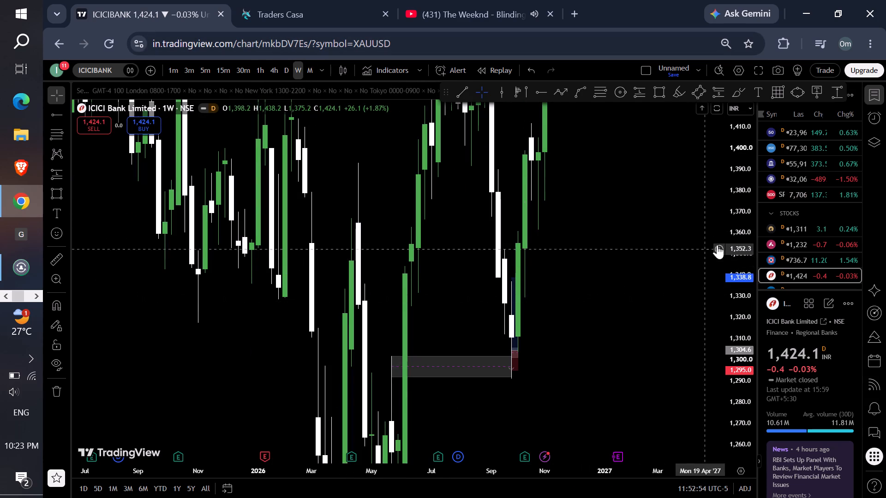
left_click_drag(745, 246, 692, 286)
left_click(516, 323)
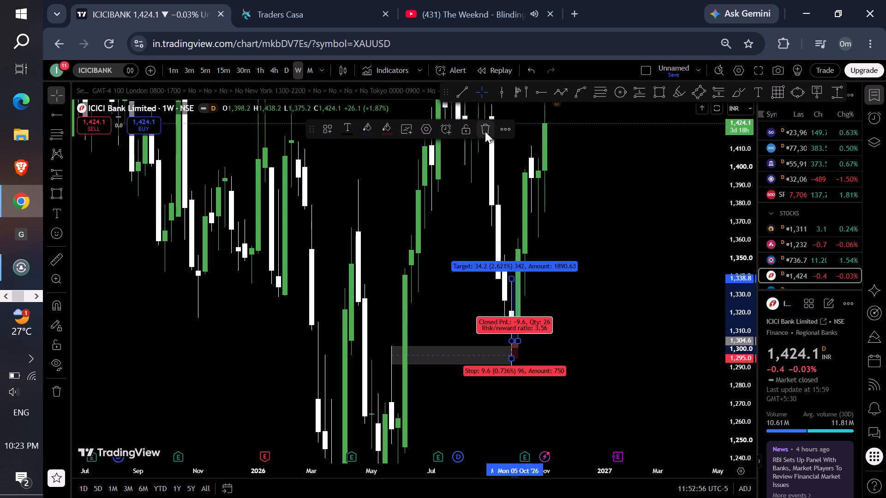
left_click(483, 130)
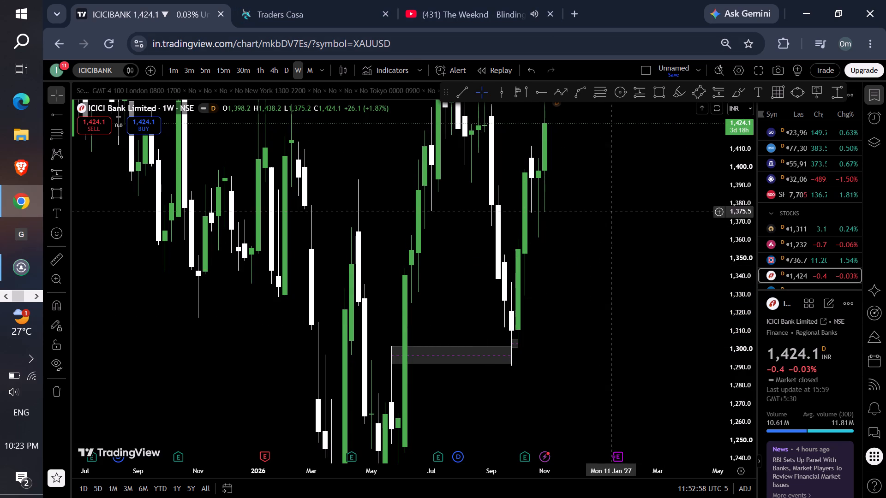
On the weekly timeframe, draw a rectangle zone from about 1,370.1 to 1,352.7, spanning 7 September to 5 October 2026.
left_click(289, 73)
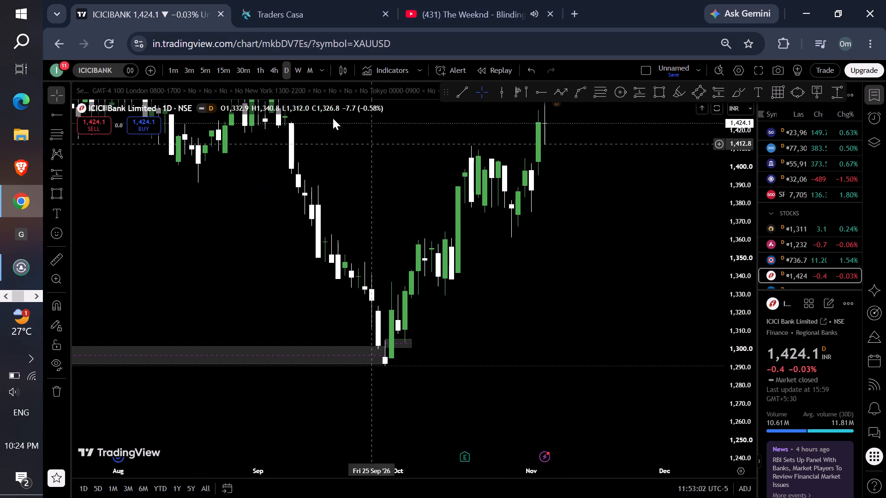
left_click(301, 72)
left_click(653, 91)
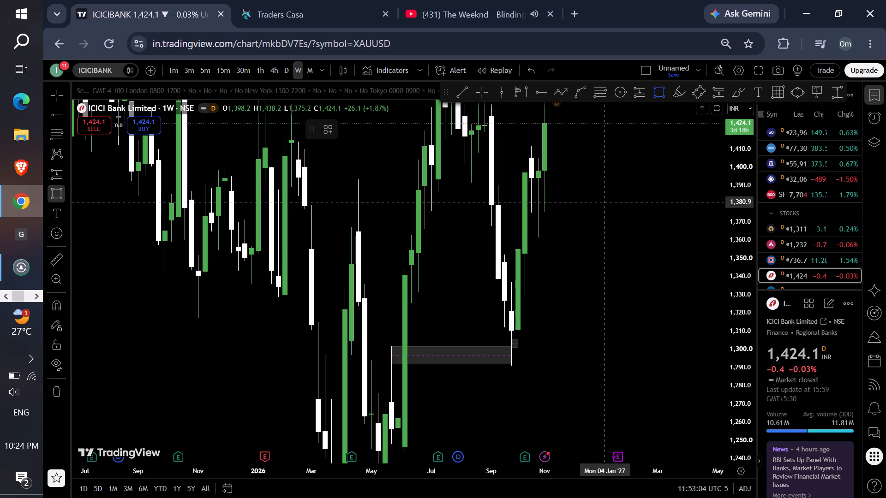
left_click(491, 222)
left_click(521, 254)
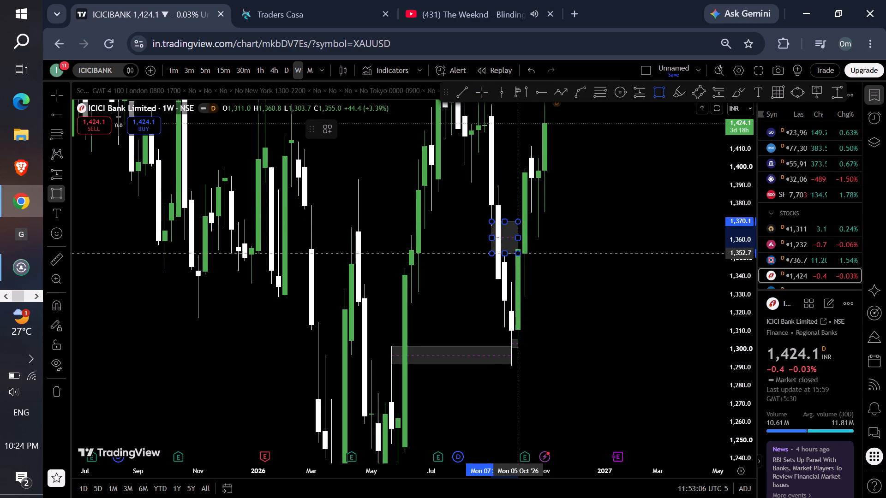
left_click(566, 258)
Set the system speaker volume to 19.
left_click(17, 391)
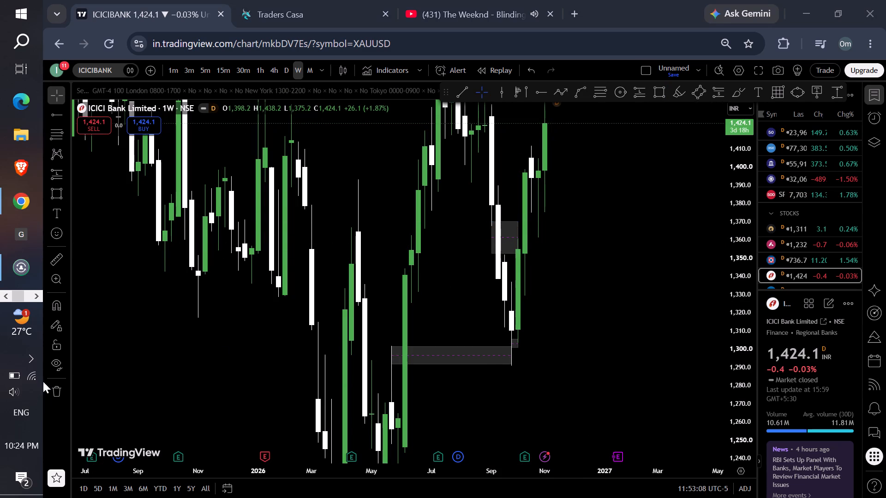
left_click(121, 478)
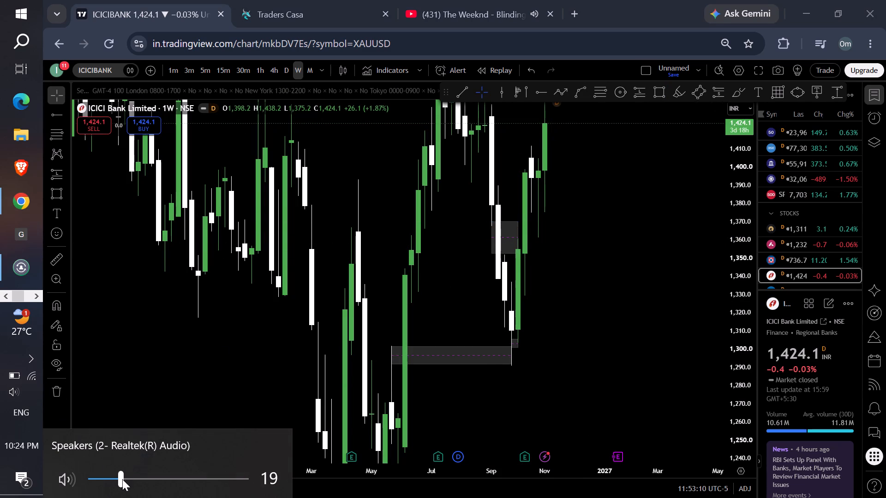
left_click(226, 365)
On the daily timeframe, raise the new zone's lower edge to about 1,363 and extend its end to 14 October 2026.
left_click_drag(569, 293, 538, 284)
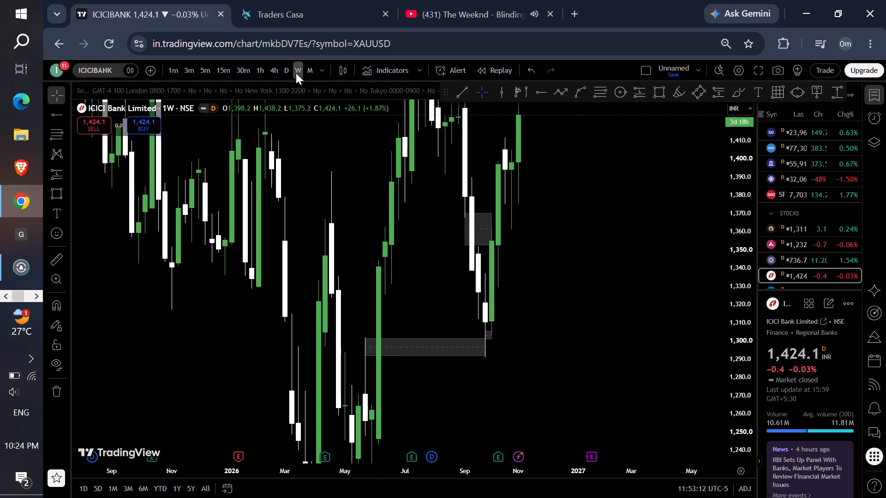
left_click(291, 71)
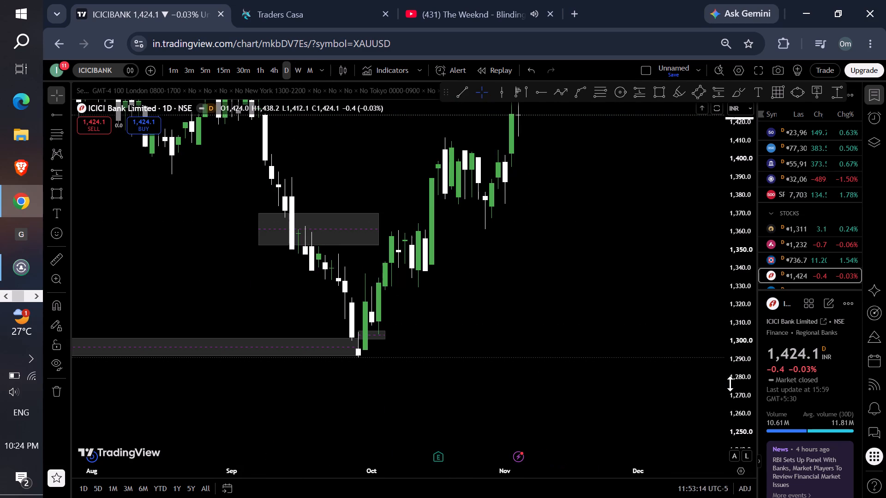
left_click_drag(740, 389, 661, 267)
left_click_drag(566, 295, 736, 231)
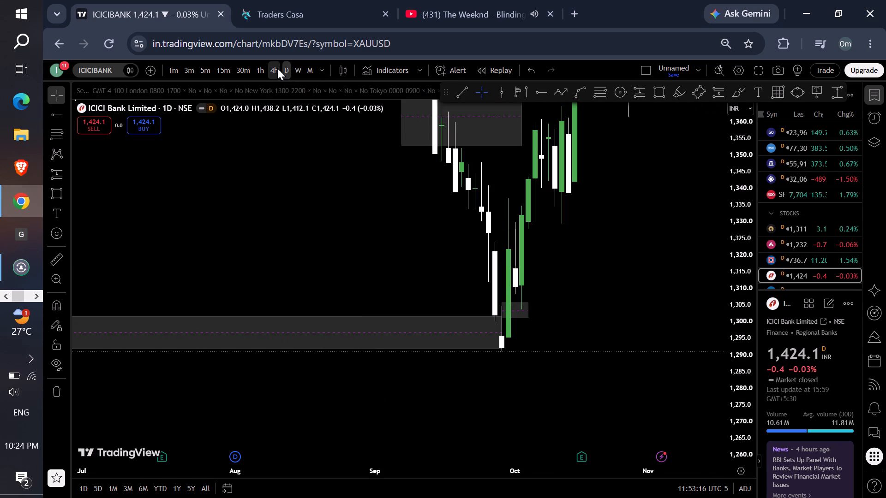
left_click_drag(616, 176, 462, 283)
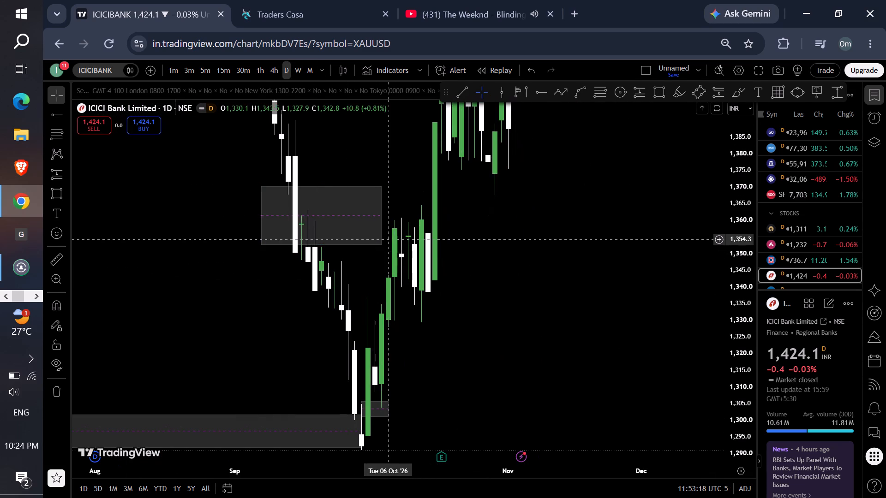
left_click_drag(382, 242, 426, 214)
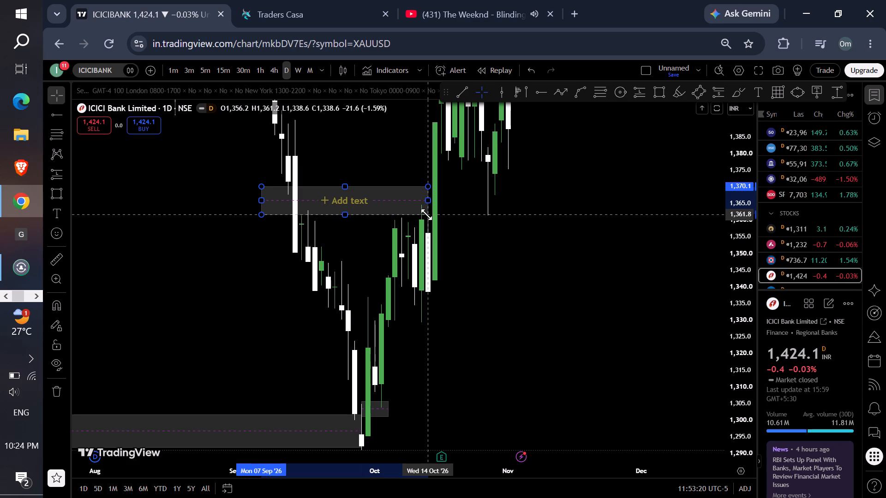
left_click_drag(426, 214, 428, 210)
left_click_drag(510, 225, 499, 224)
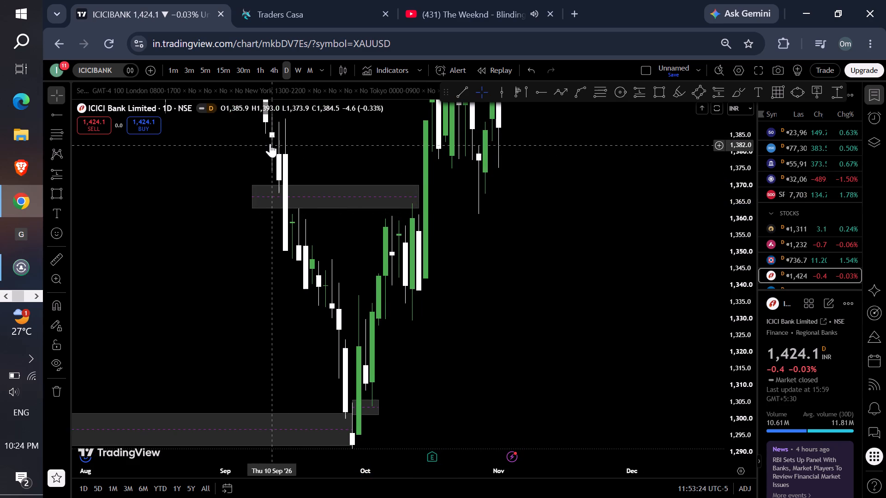
On the 4-hour timeframe, draw a near-horizontal trend line at about 1,330 from 6 October to about 13 October 2026.
left_click(271, 70)
scroll(300, 208, "down", 3)
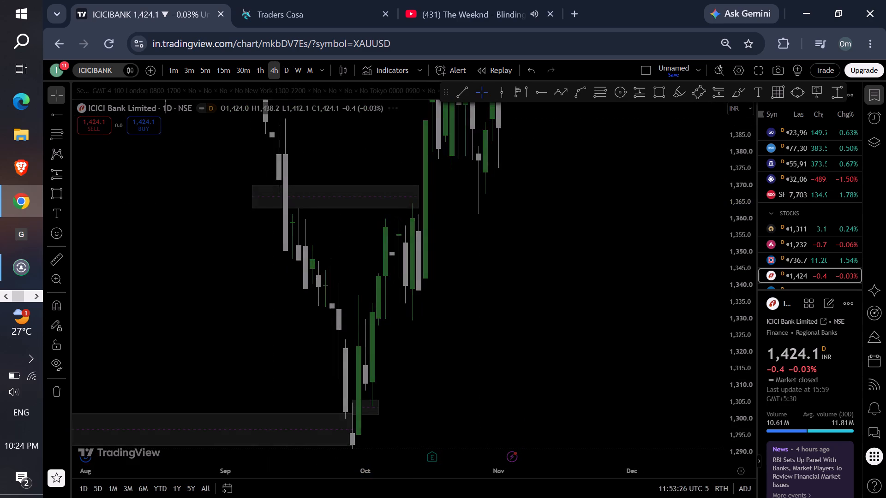
scroll(283, 285, "down", 2)
scroll(281, 296, "up", 1)
left_click_drag(740, 378, 682, 330)
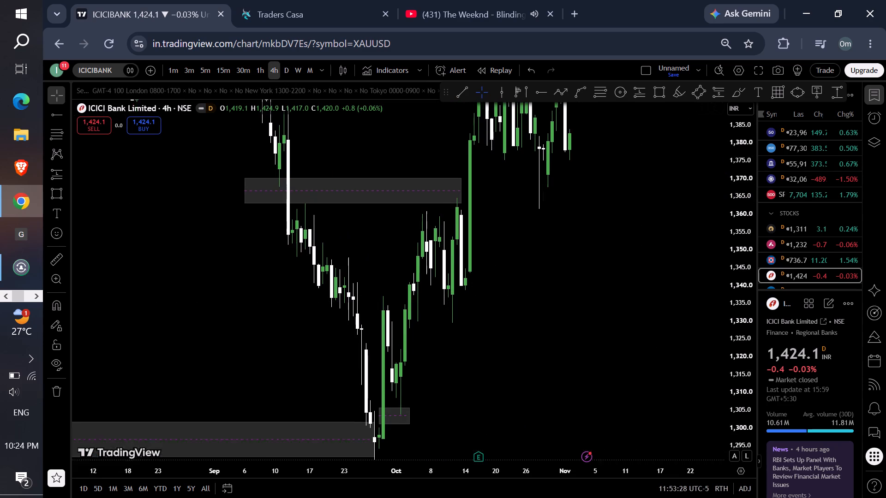
left_click_drag(624, 328, 580, 270)
left_click(461, 97)
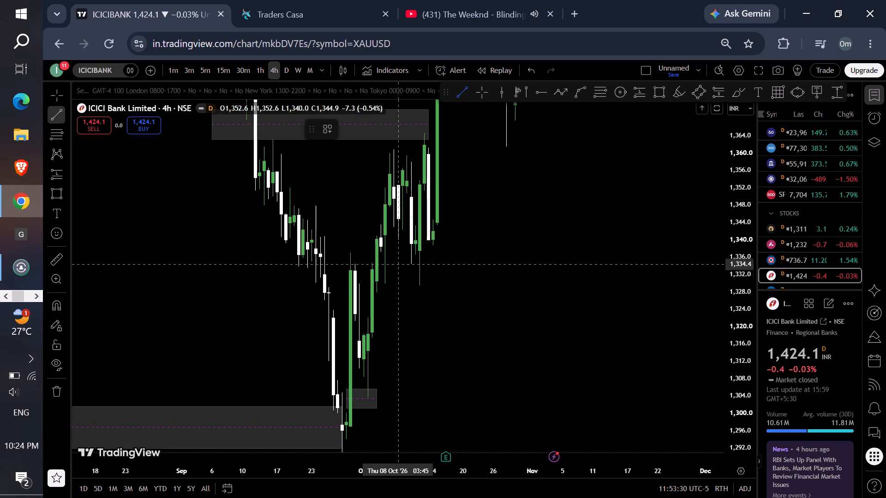
left_click(386, 284)
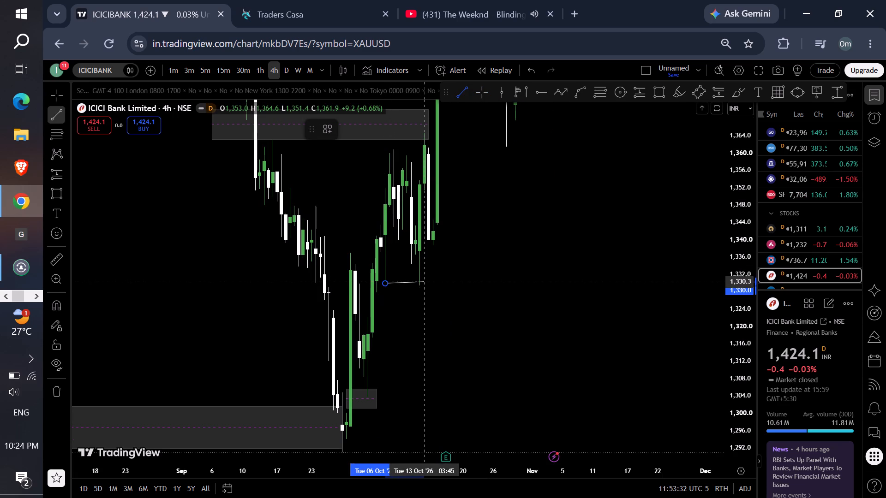
left_click(422, 284)
left_click_drag(487, 249, 465, 239)
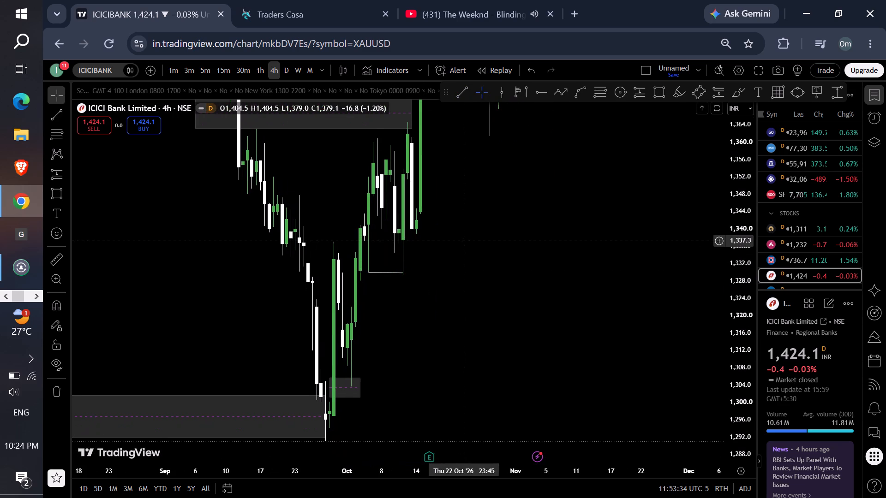
On the 1-hour timeframe, examine the price action from the early October swing lows through early November.
left_click_drag(484, 217, 450, 269)
left_click(260, 74)
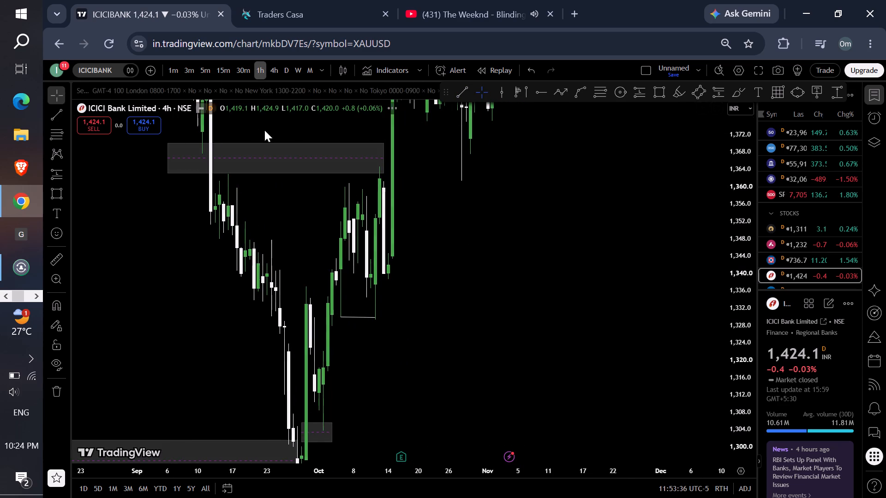
scroll(285, 228, "down", 1)
scroll(279, 240, "up", 1)
left_click_drag(277, 242, 551, 239)
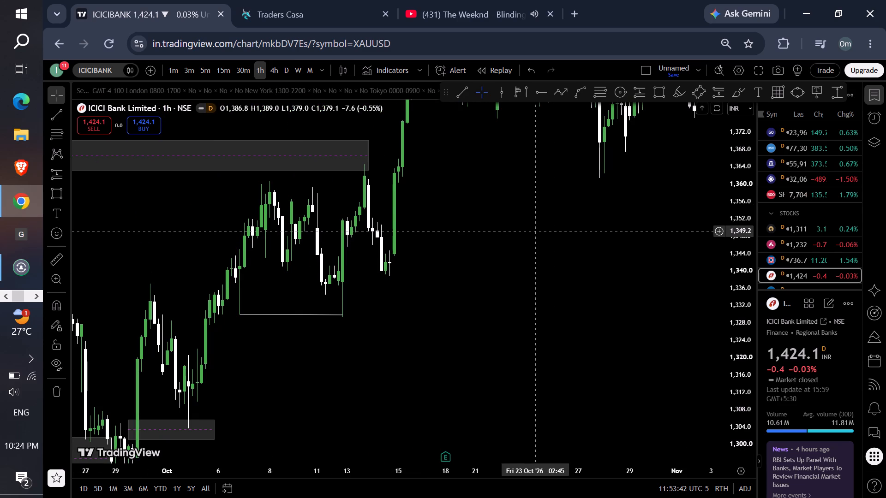
left_click_drag(528, 219, 529, 241)
left_click_drag(526, 243, 479, 289)
left_click_drag(483, 290, 449, 396)
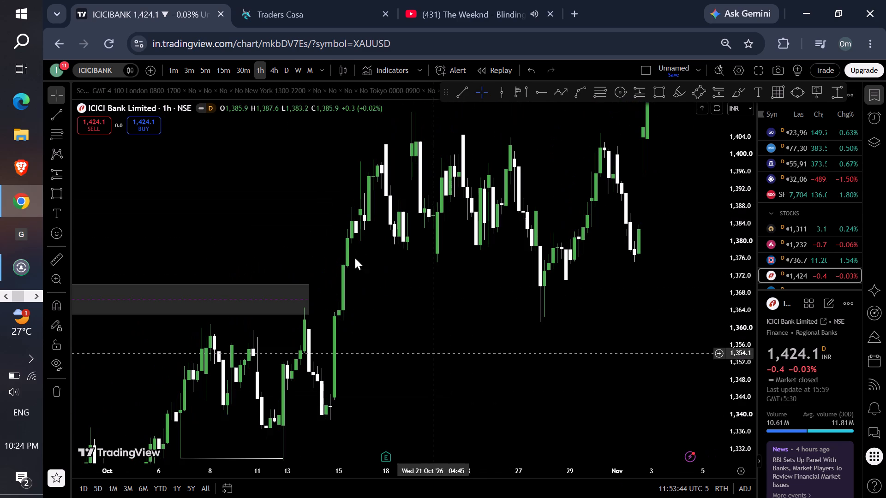
On the daily timeframe, draw a rectangle zone from about 1,423.4 to 1,403.0, spanning 7 September to 22 October 2026.
left_click(290, 68)
left_click_drag(737, 184, 694, 346)
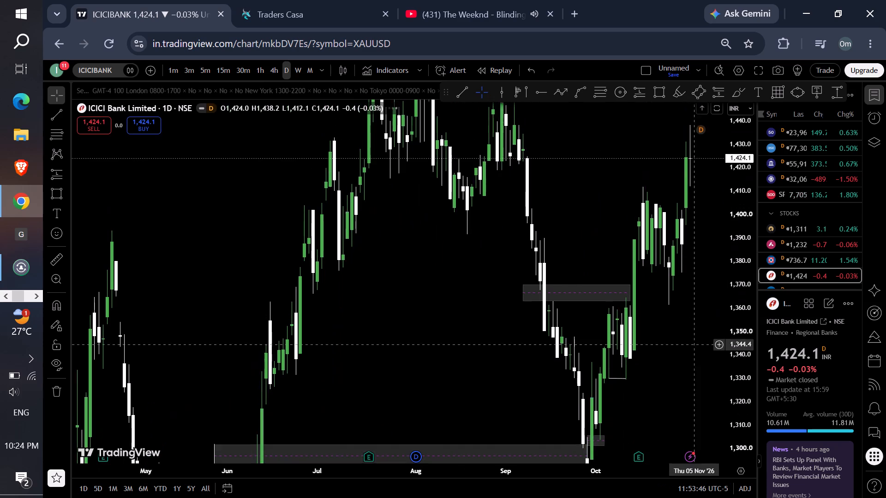
left_click_drag(677, 330, 517, 331)
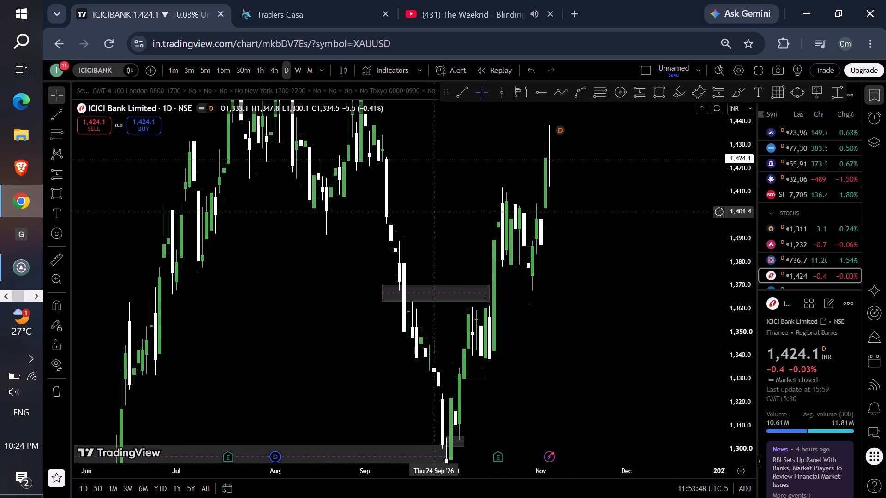
left_click(465, 287)
left_click(580, 136)
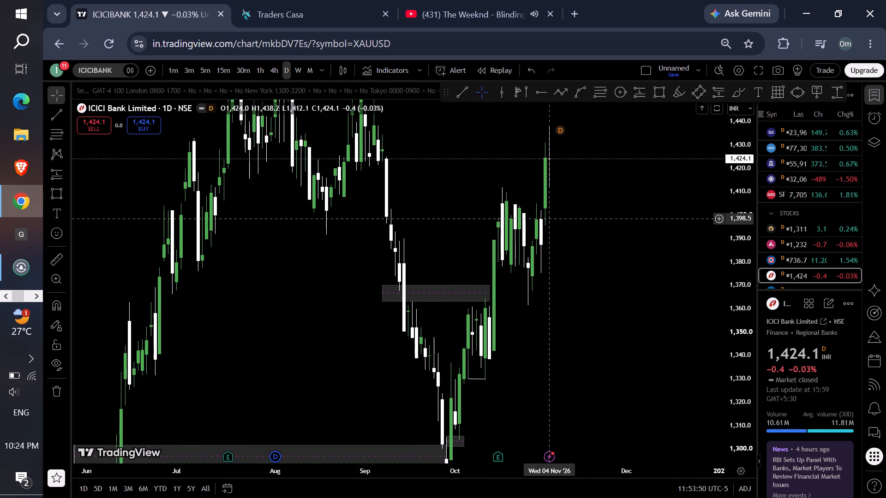
left_click(660, 92)
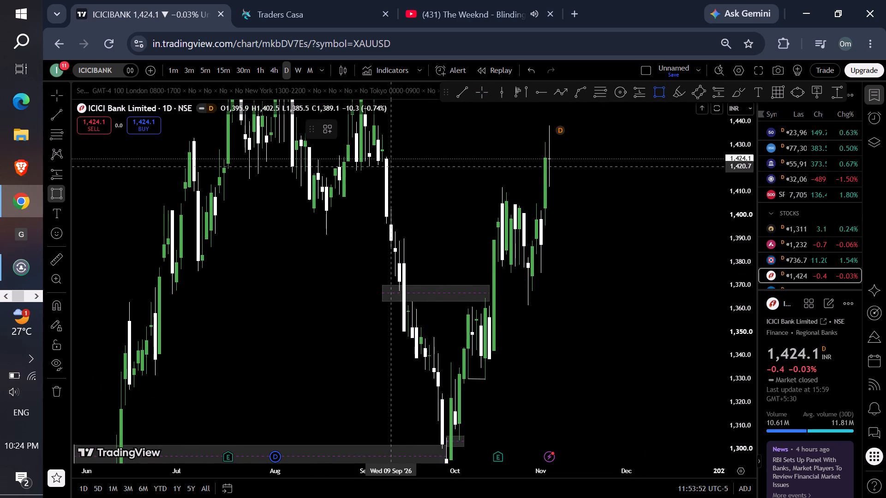
left_click(381, 160)
left_click(511, 208)
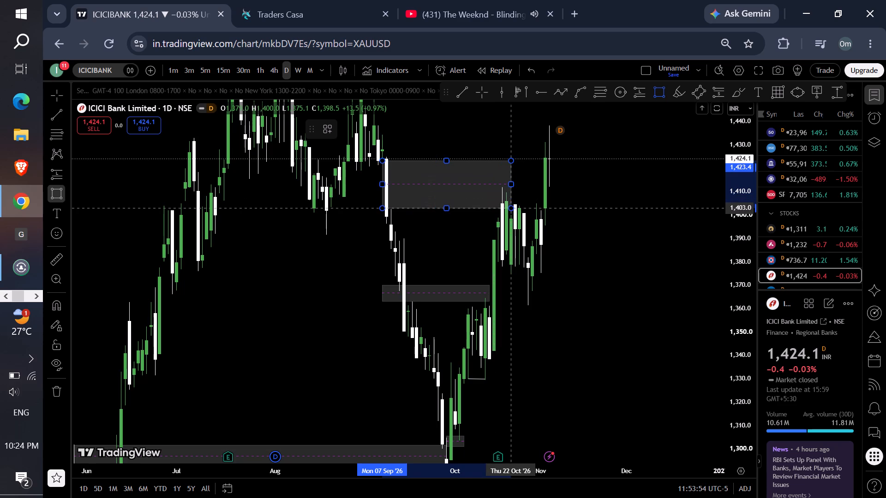
left_click_drag(618, 207, 605, 212)
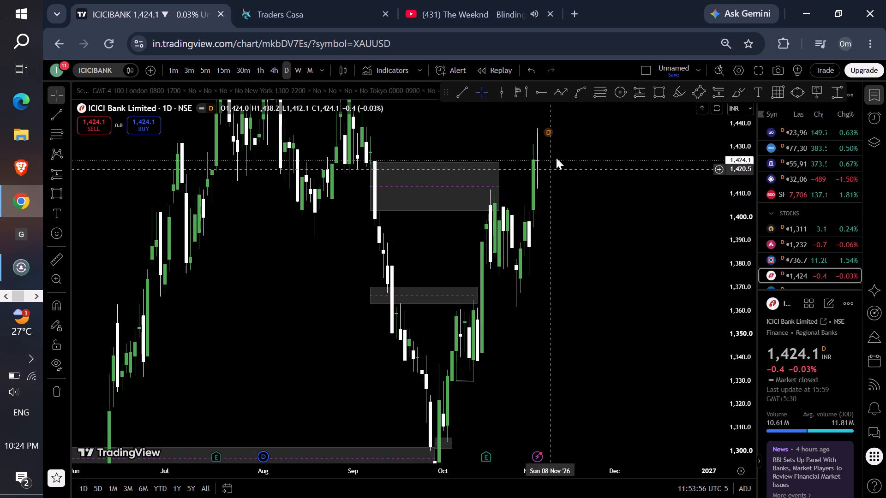
Draw a small rectangle zone from about 1,364 to 1,360 between mid-October and the end-of-October retest low.
left_click(662, 92)
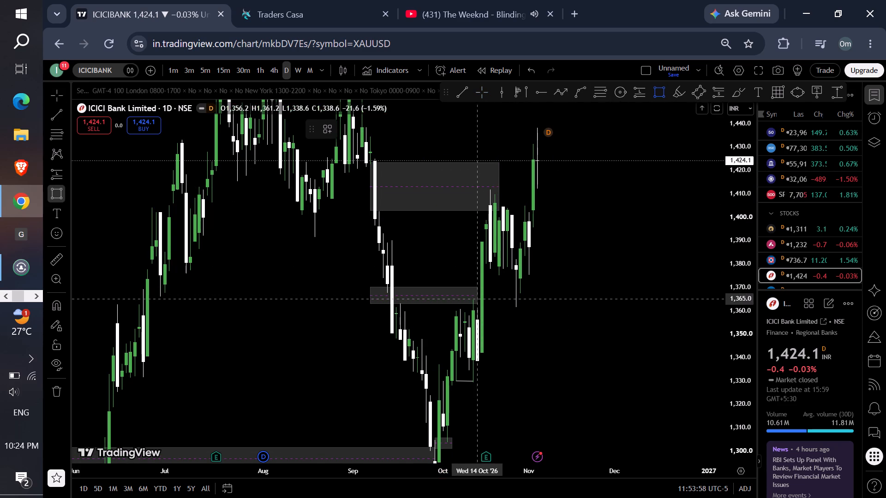
left_click(473, 301)
left_click(526, 309)
left_click_drag(573, 277, 557, 281)
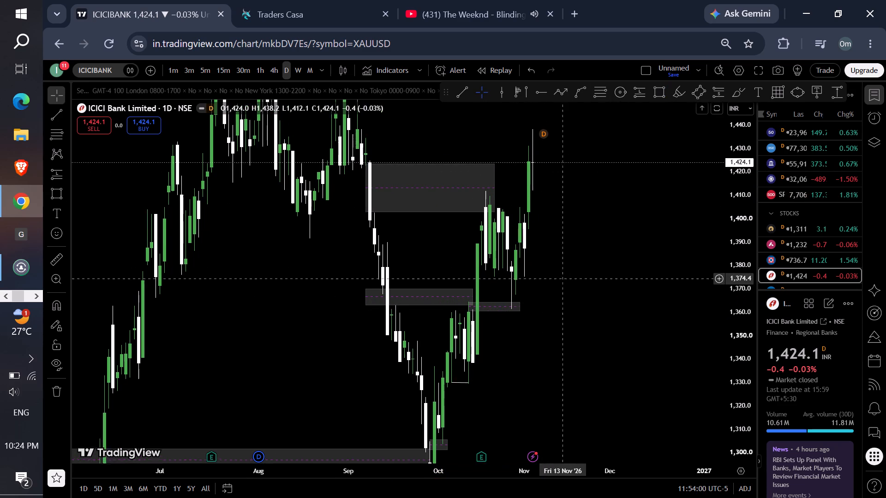
left_click_drag(557, 281, 554, 282)
Draw a horizontal trend line at about 1,412.3 from the 19 October 2026 swing high to the early November breakout candle.
left_click(468, 95)
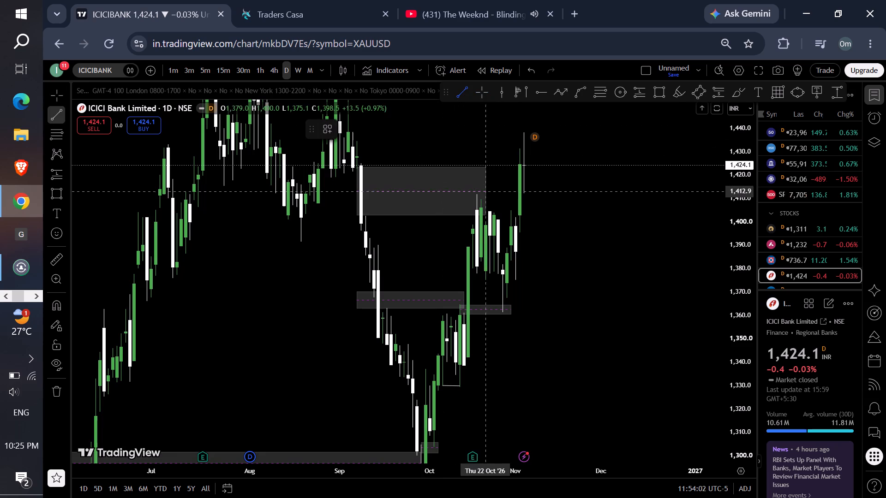
left_click(475, 193)
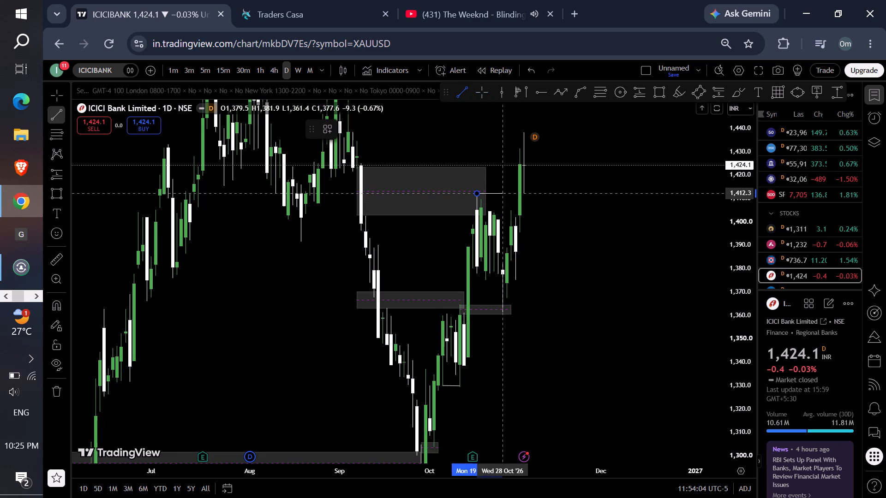
left_click(519, 201, "shift")
left_click(549, 190)
left_click_drag(556, 189, 502, 195)
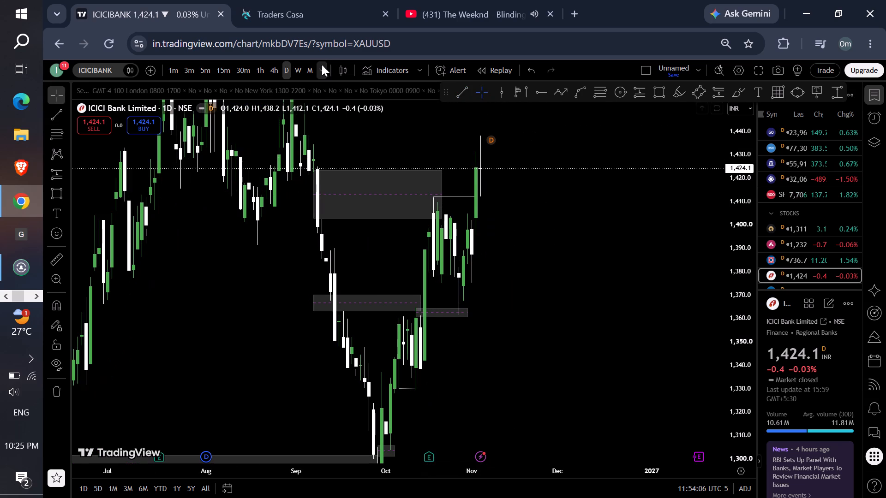
On the 1-hour timeframe, adjust the horizontal swing-high trend line to about 1,411, ending at the early November breakout candle.
left_click(276, 69)
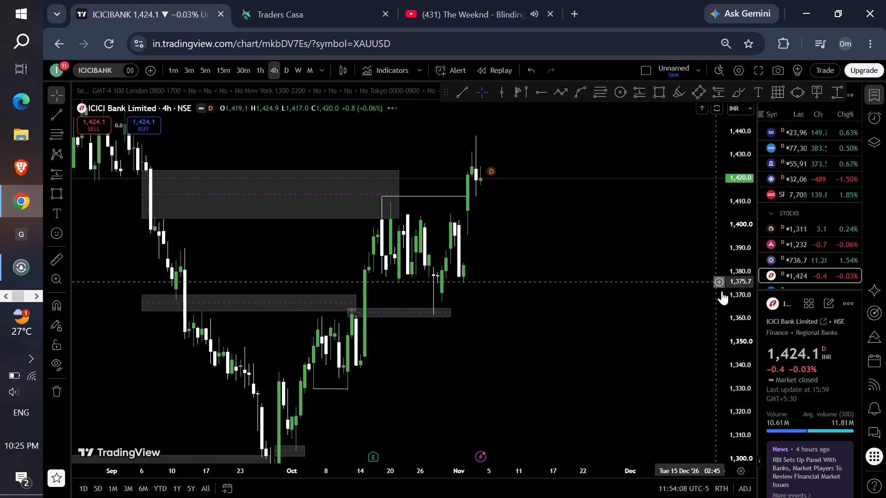
left_click_drag(741, 330, 682, 237)
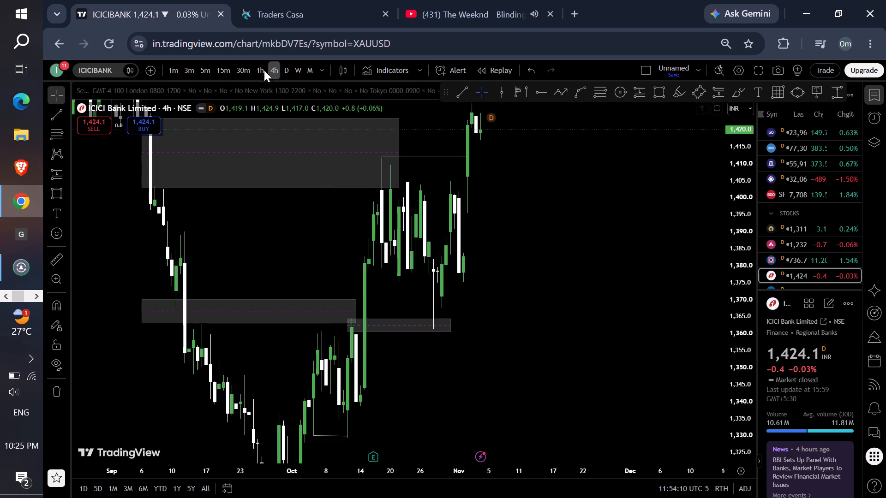
left_click(255, 67)
scroll(423, 235, "down", 1)
left_click_drag(525, 223, 589, 219)
left_click(435, 151)
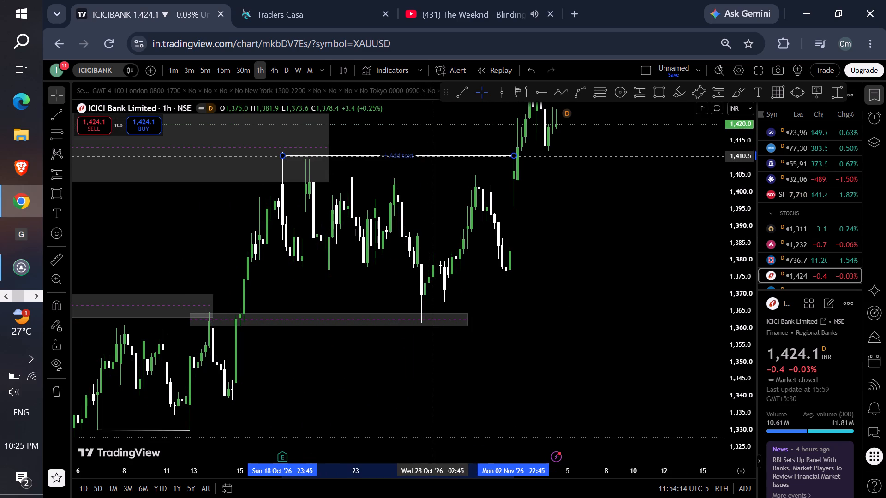
left_click(453, 167)
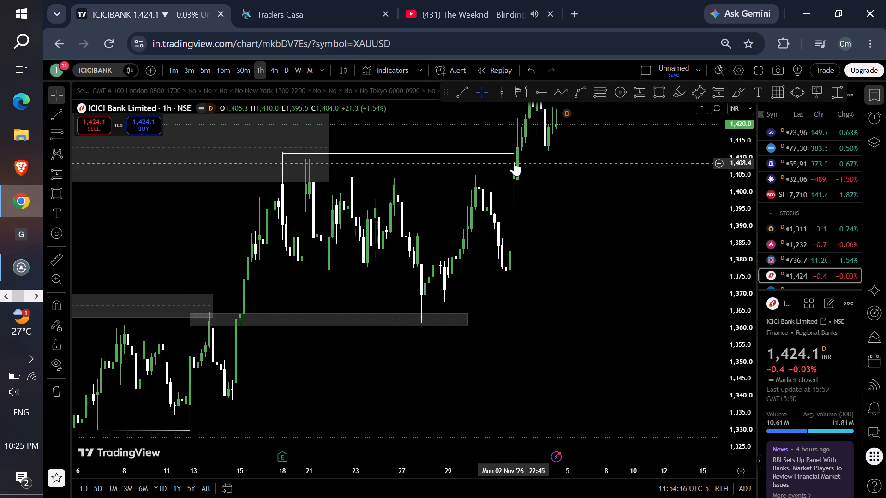
left_click_drag(514, 153, 519, 156)
On the 15-minute timeframe, examine ICICI Bank's price action from the late October low through the early November breakout.
left_click_drag(578, 195, 579, 176)
left_click_drag(602, 201, 634, 189)
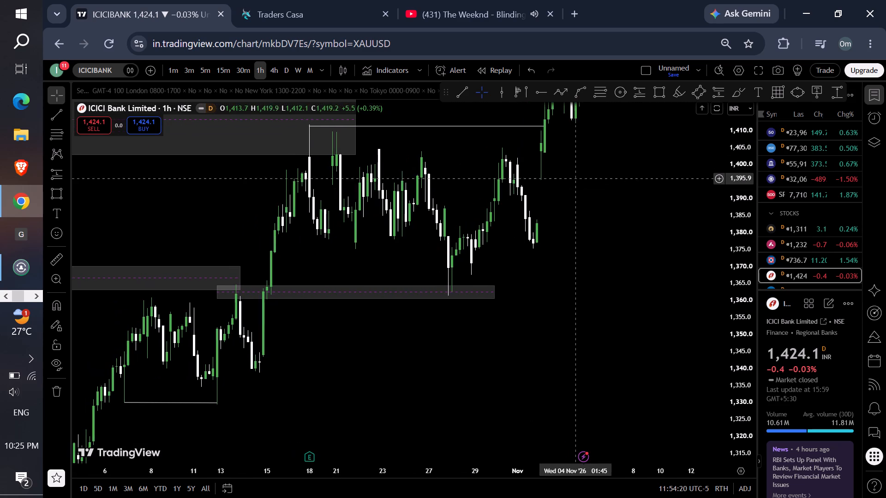
left_click(224, 73)
scroll(317, 249, "down", 3)
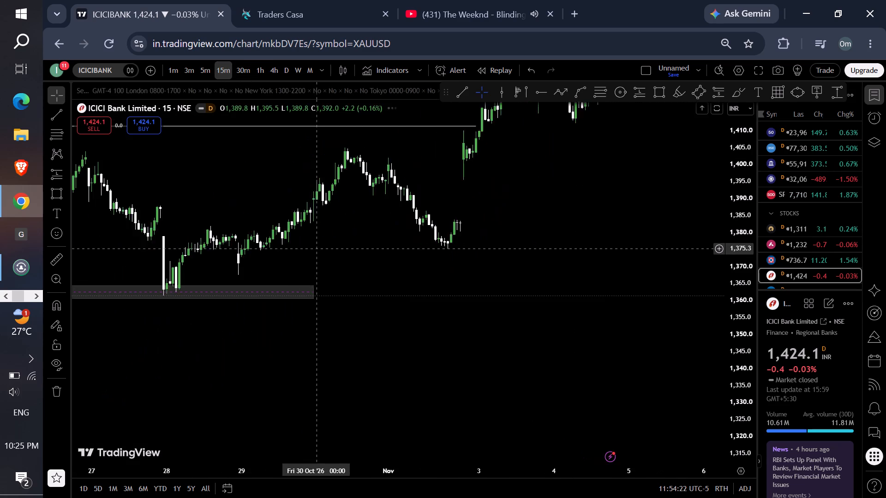
scroll(317, 249, "down", 1)
scroll(318, 255, "up", 1)
scroll(318, 261, "down", 1)
left_click_drag(415, 261, 633, 232)
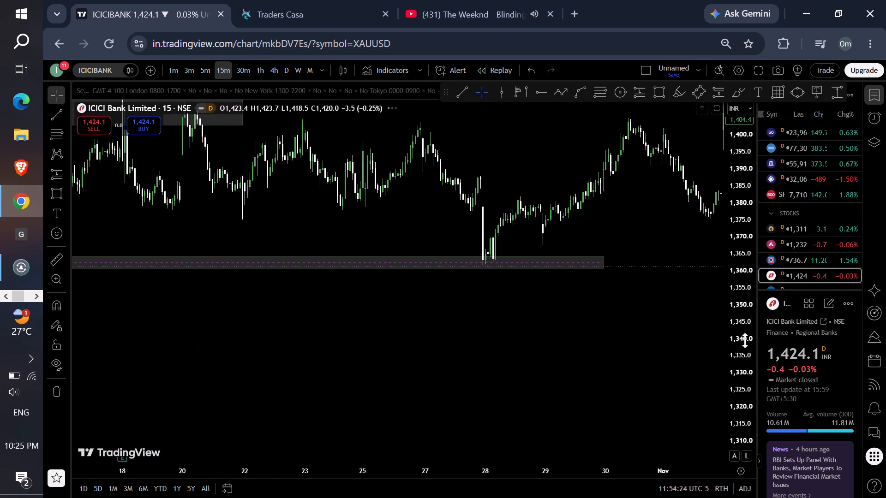
left_click_drag(748, 341, 662, 197)
left_click_drag(653, 198, 491, 339)
left_click_drag(639, 243, 452, 392)
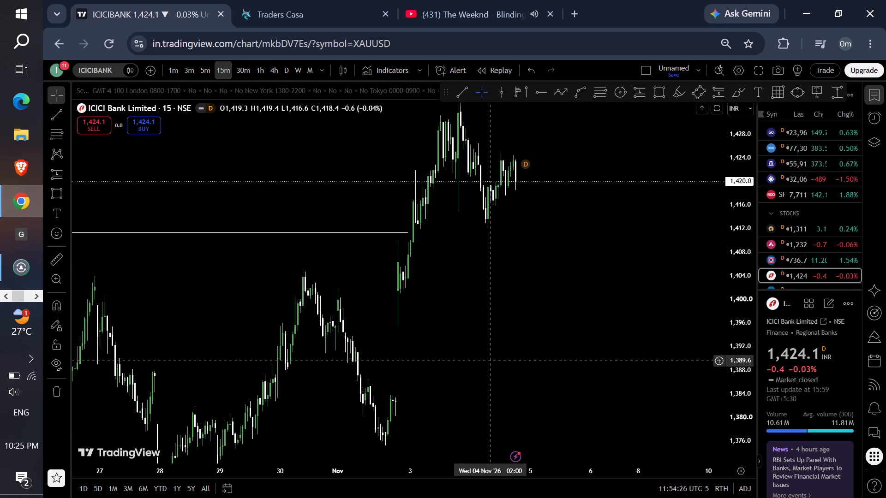
scroll(807, 269, "up", 1)
scroll(803, 265, "down", 1)
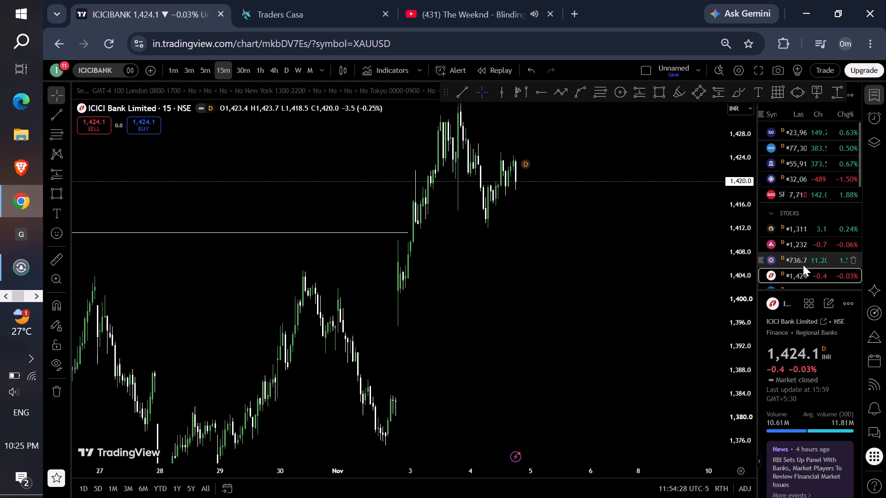
Open Bajaj Finance from the watchlist and remove its 12 existing drawings on the monthly timeframe.
left_click(799, 221)
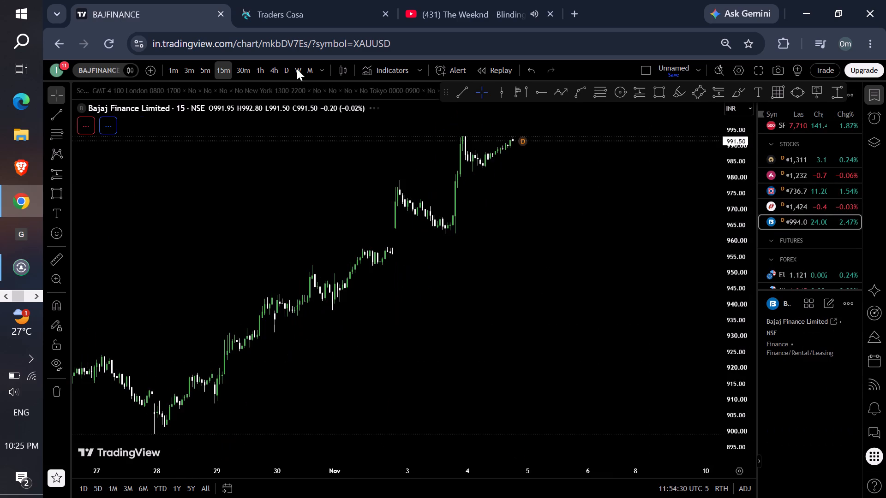
left_click(296, 68)
left_click_drag(732, 148, 619, 405)
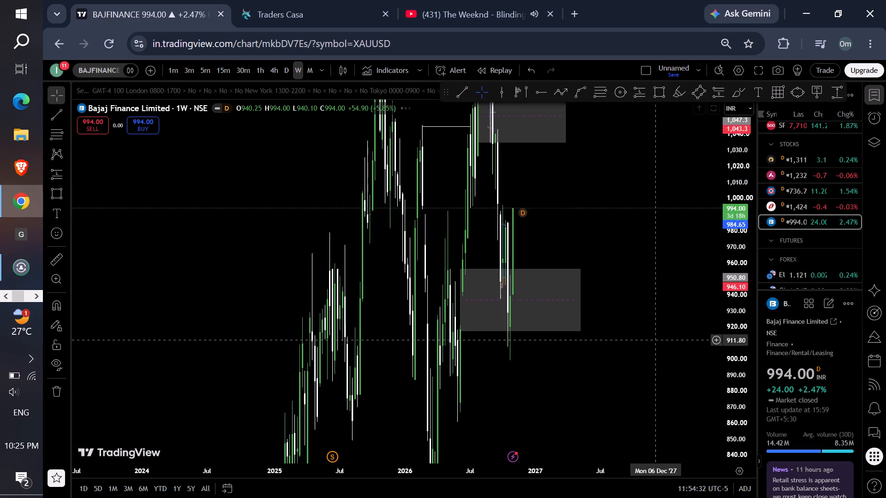
left_click_drag(619, 405, 581, 434)
scroll(476, 288, "up", 6)
left_click_drag(449, 224, 510, 215)
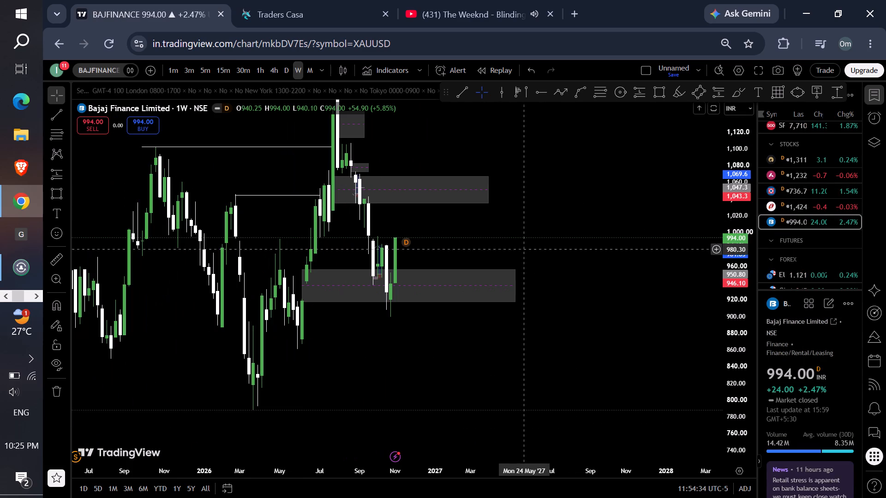
left_click(306, 71)
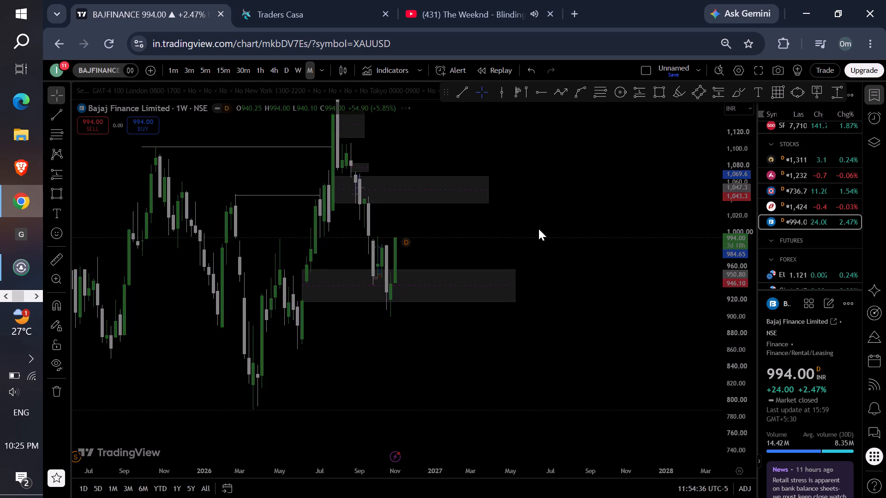
right_click(584, 205)
left_click_drag(651, 431, 651, 426)
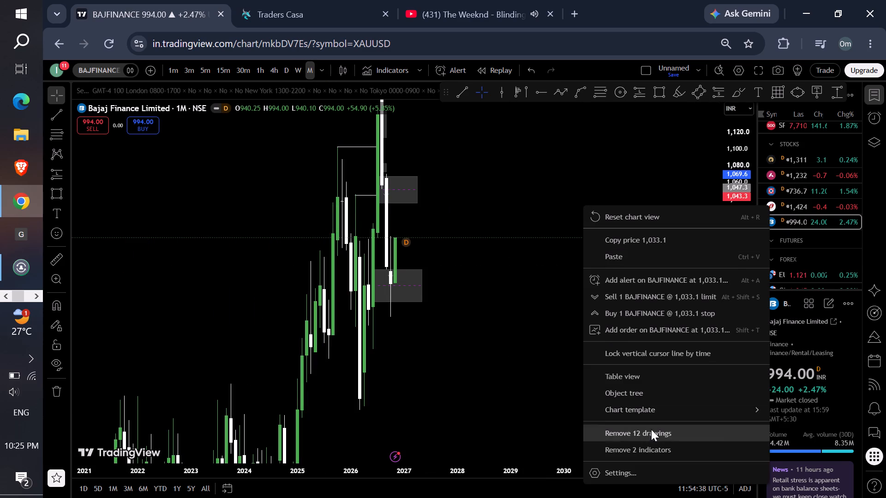
On the monthly timeframe, draw a rectangle zone from about 991 to 884, spanning May 2026 to May 2027.
left_click_drag(744, 218, 660, 327)
left_click_drag(511, 286, 599, 270)
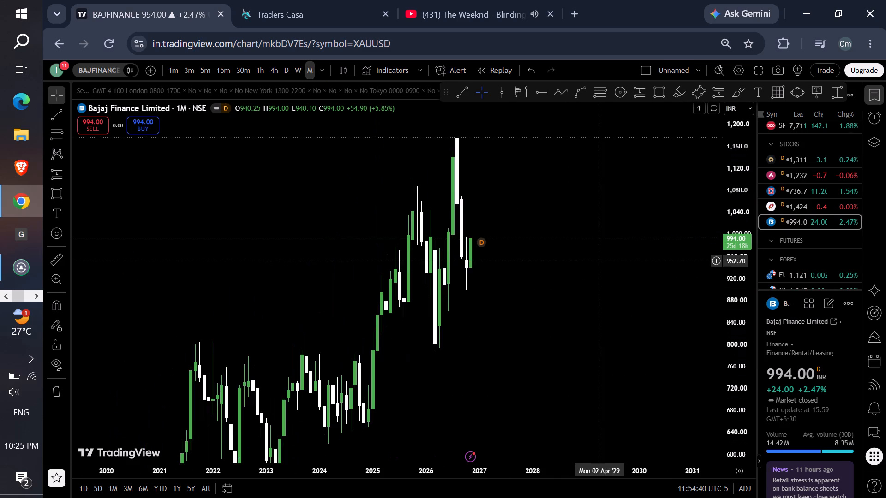
left_click_drag(571, 223, 529, 246)
scroll(433, 143, "up", 1)
scroll(433, 143, "down", 1)
scroll(433, 143, "up", 1)
scroll(433, 143, "down", 1)
left_click(660, 97)
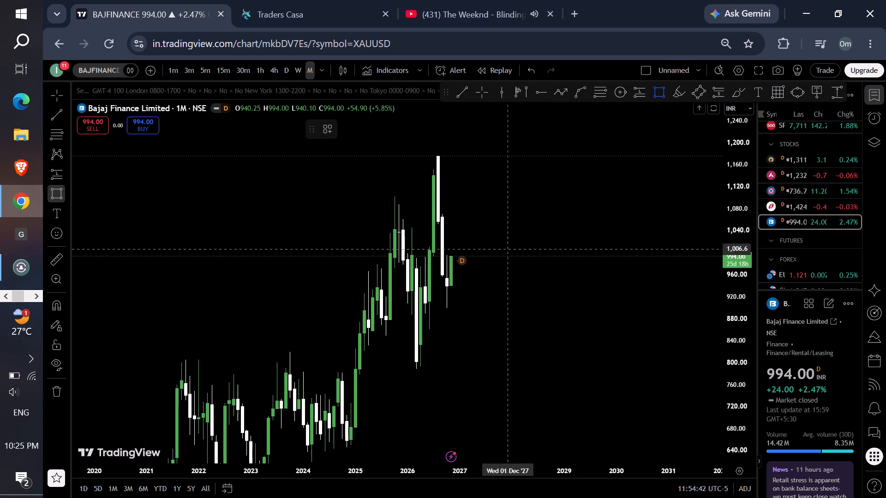
left_click(424, 258)
left_click(483, 316)
left_click(516, 310)
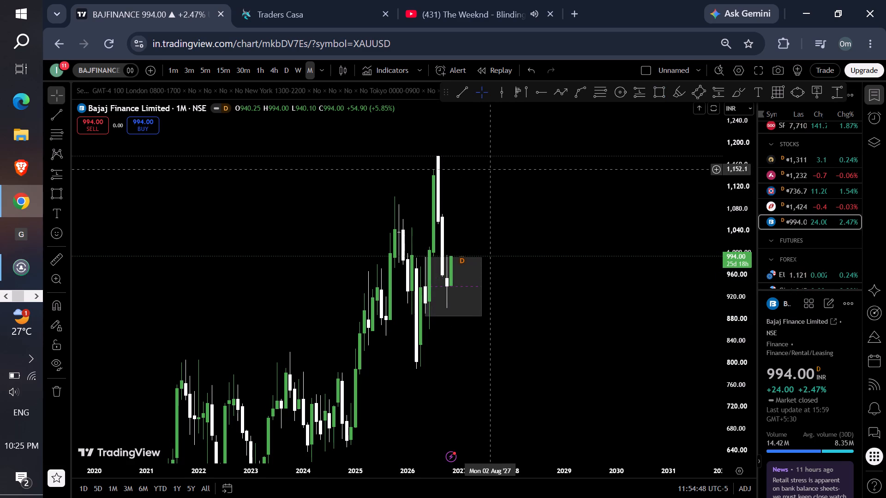
On the weekly timeframe, resize the rectangle zone to about 919 to 860, starting at the 1 June 2026 candle.
left_click(301, 75)
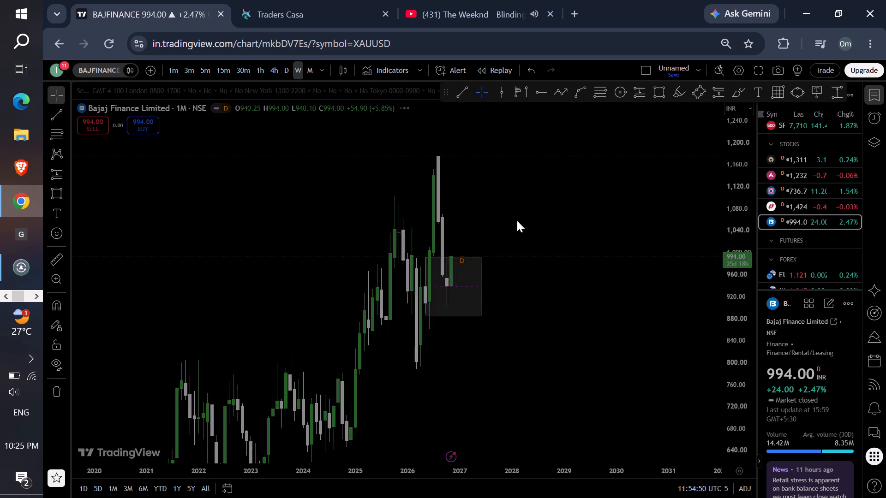
left_click_drag(732, 353, 678, 278)
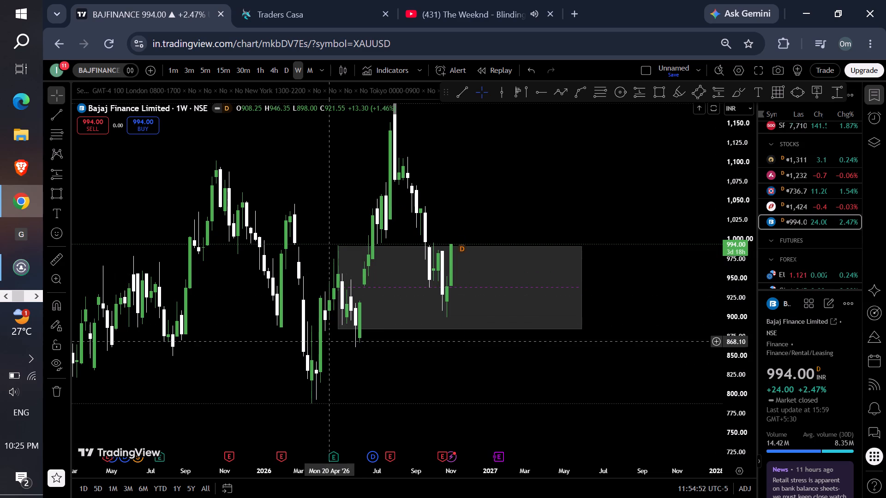
left_click_drag(334, 331, 342, 334)
left_click_drag(343, 332, 359, 349)
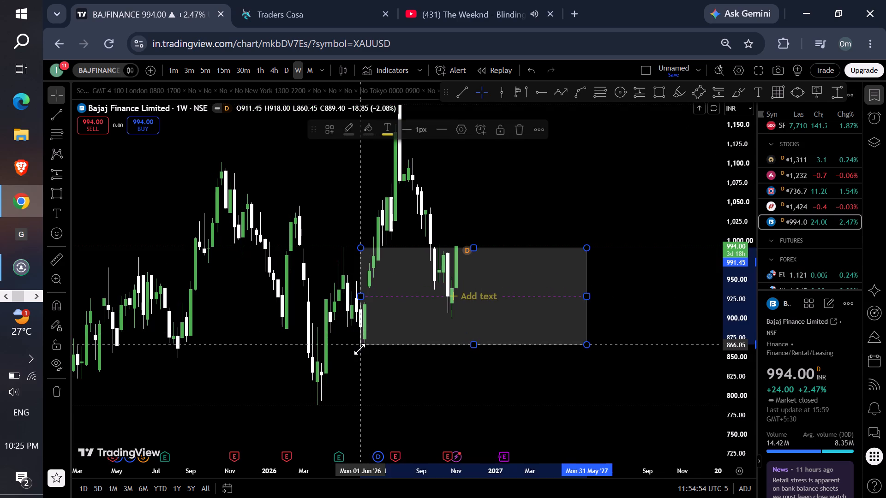
left_click_drag(359, 349, 359, 350)
left_click_drag(361, 249, 358, 303)
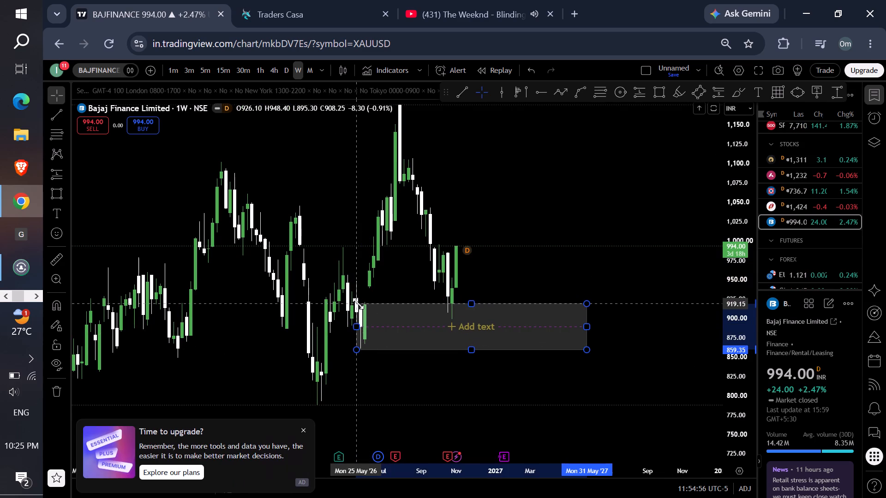
left_click_drag(358, 303, 361, 303)
left_click(553, 255)
left_click_drag(560, 242, 538, 252)
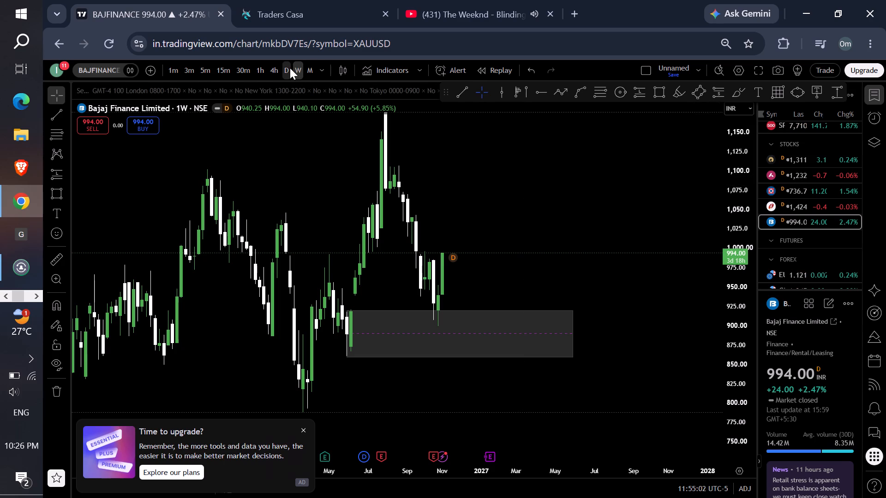
On the monthly timeframe, draw an upper rectangle zone from about 1,052.8 to 997, spanning August 2026 to May 2029.
left_click(304, 68)
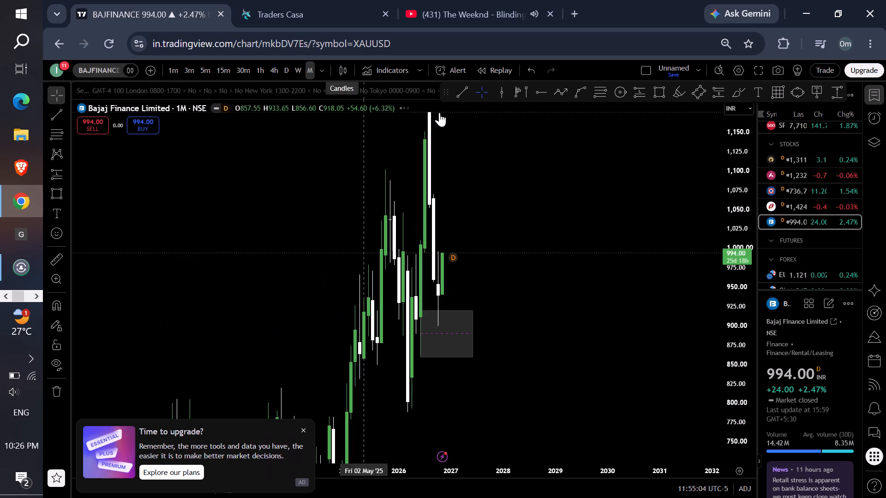
left_click(655, 94)
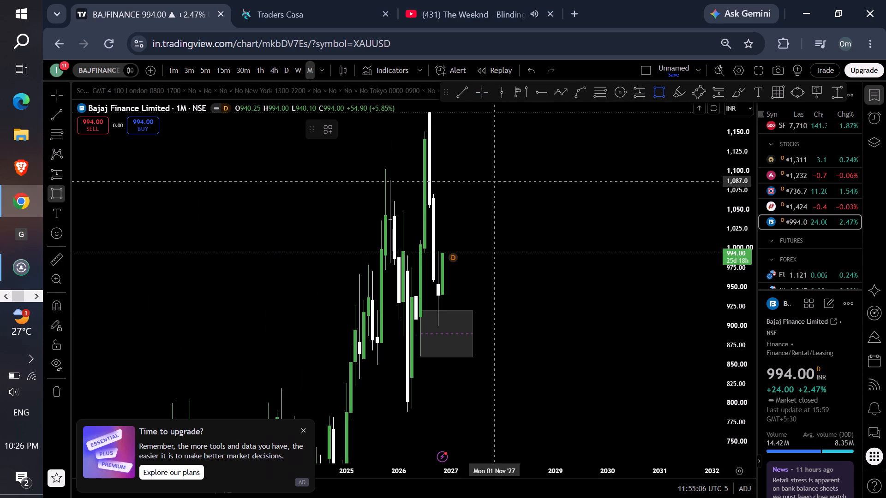
left_click(441, 210)
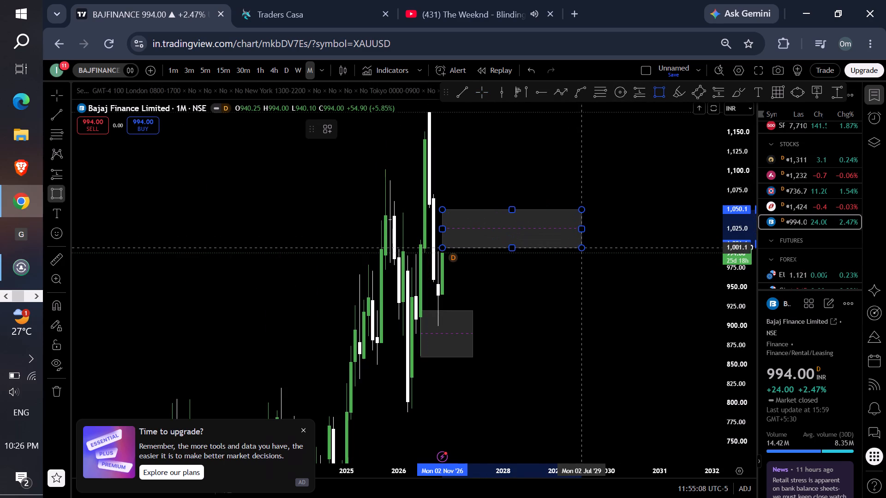
left_click(584, 252)
left_click_drag(445, 226, 436, 227)
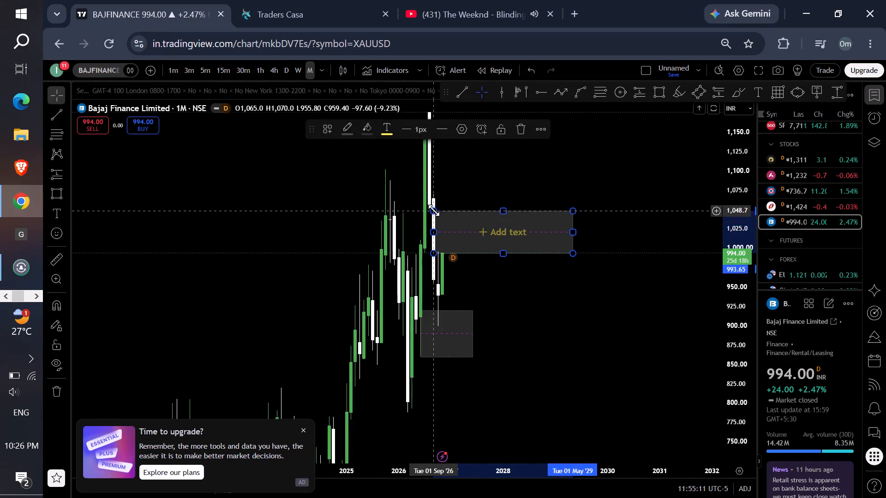
left_click_drag(429, 208, 416, 207)
left_click(428, 208)
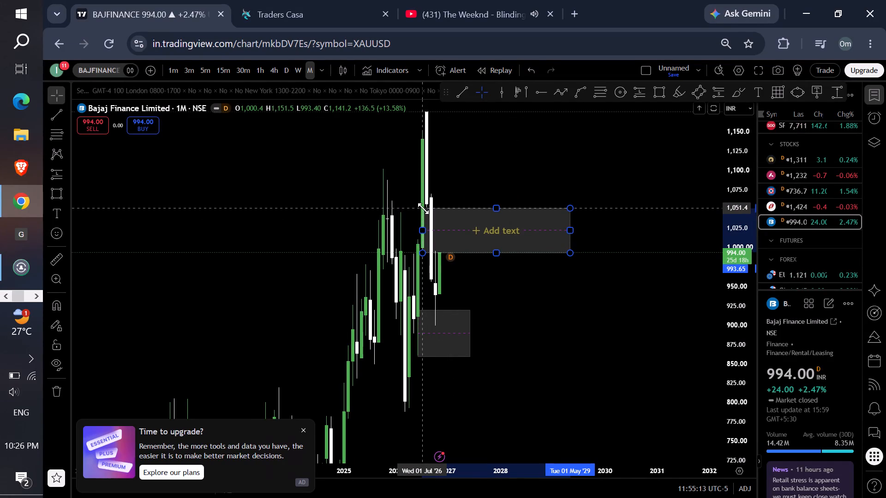
left_click(485, 182)
left_click(425, 250)
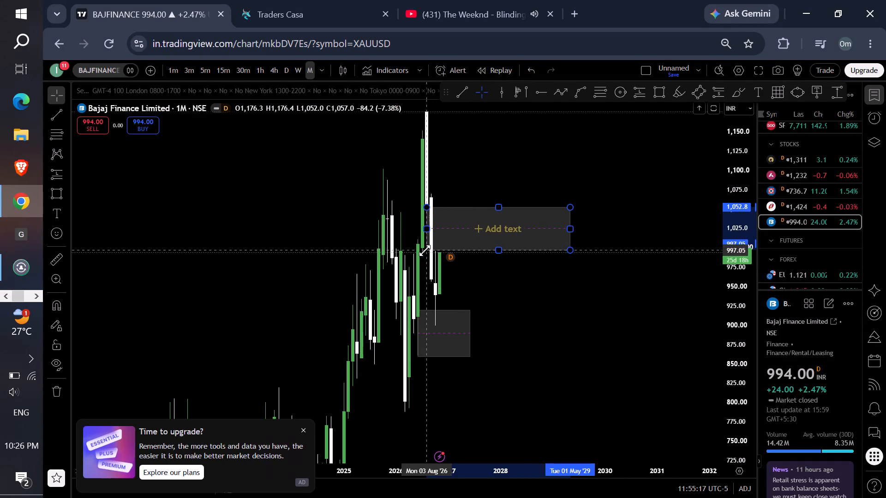
left_click_drag(505, 271, 502, 262)
On the weekly timeframe, tighten the upper rectangle zone to about 1,043 to 1,003, starting in mid-September 2026.
left_click(301, 77)
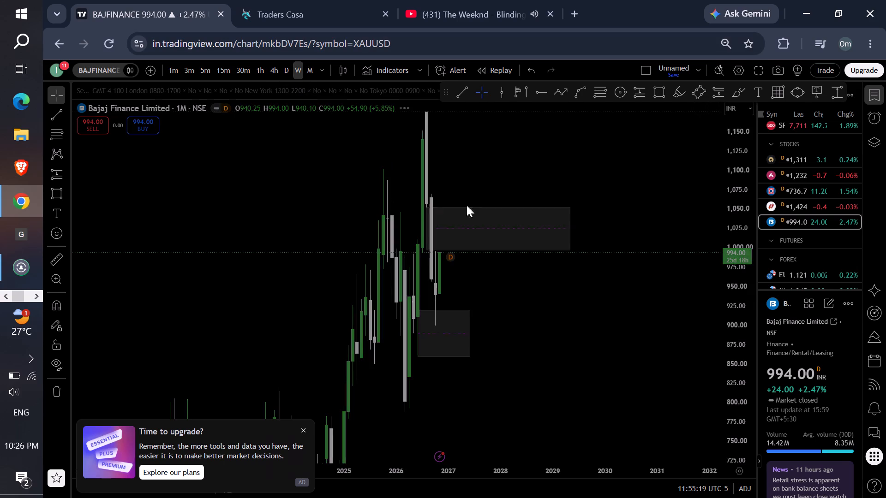
left_click_drag(721, 366, 714, 361)
left_click_drag(733, 385, 734, 386)
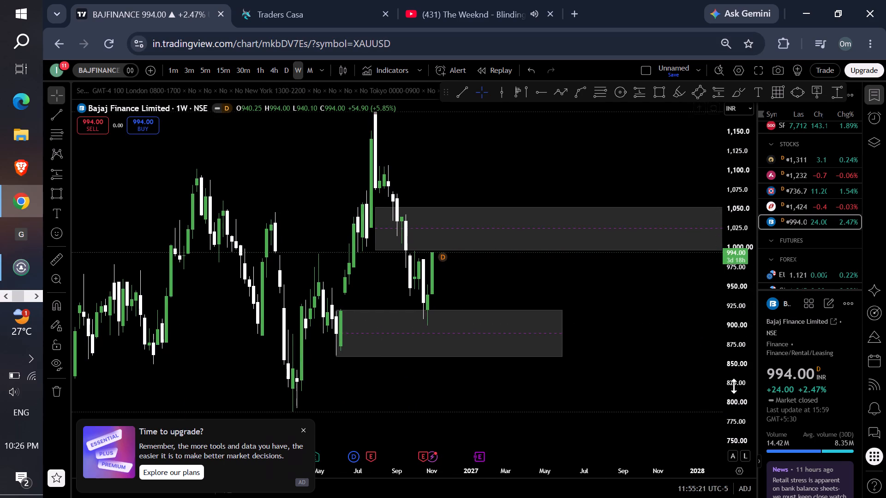
left_click_drag(734, 386, 698, 287)
left_click_drag(376, 229, 398, 220)
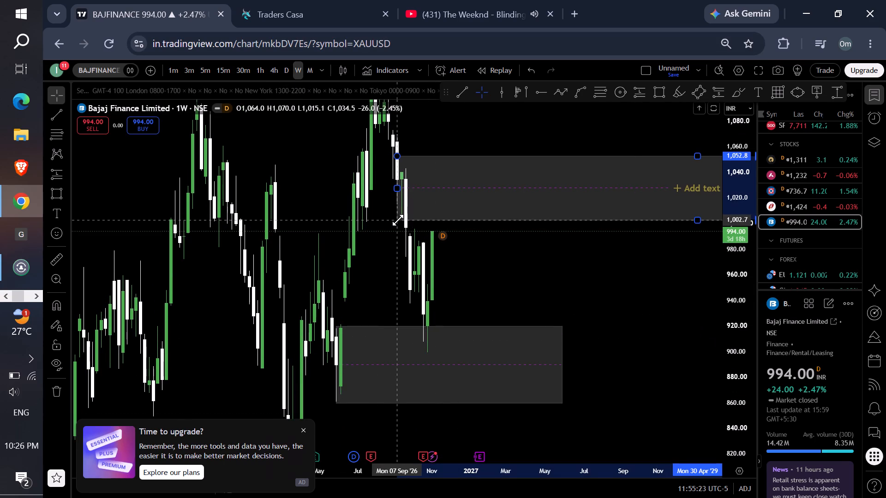
left_click_drag(398, 220, 403, 218)
left_click_drag(403, 152, 392, 166)
left_click_drag(392, 166, 391, 180)
left_click_drag(573, 285, 519, 240)
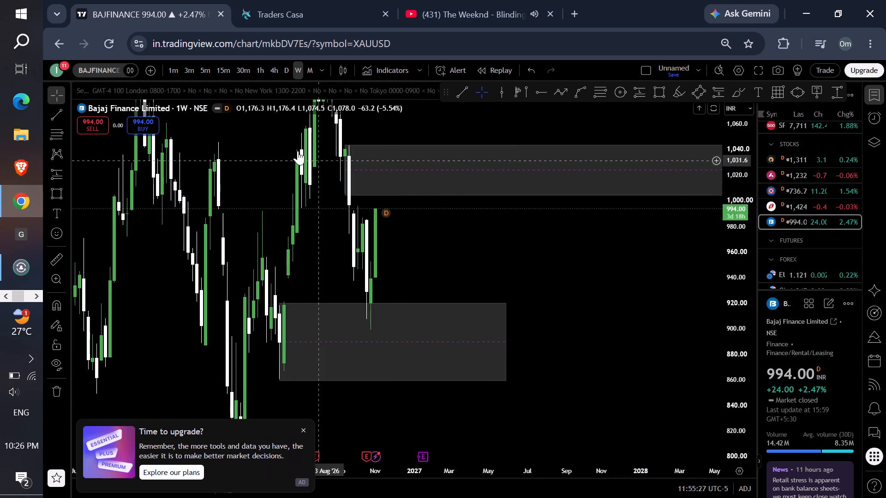
On the daily timeframe, raise the lower zone's bottom edge to about 880 and move its start to mid-June 2026.
left_click(288, 77)
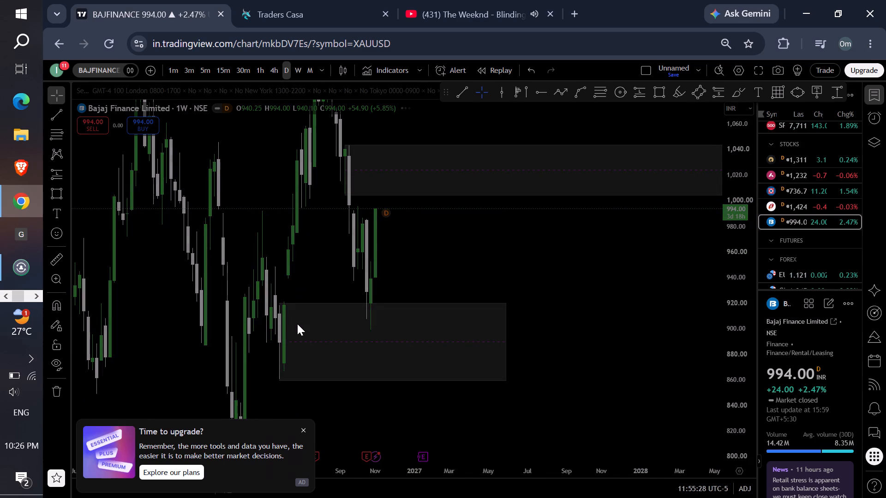
left_click(304, 429)
left_click_drag(236, 259, 640, 210)
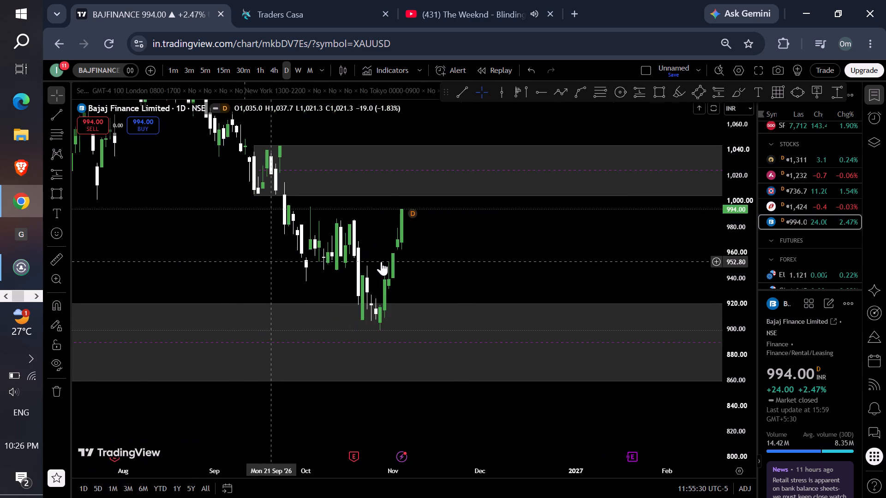
left_click_drag(302, 329, 338, 302)
left_click_drag(494, 207, 326, 238)
left_click_drag(655, 246, 584, 245)
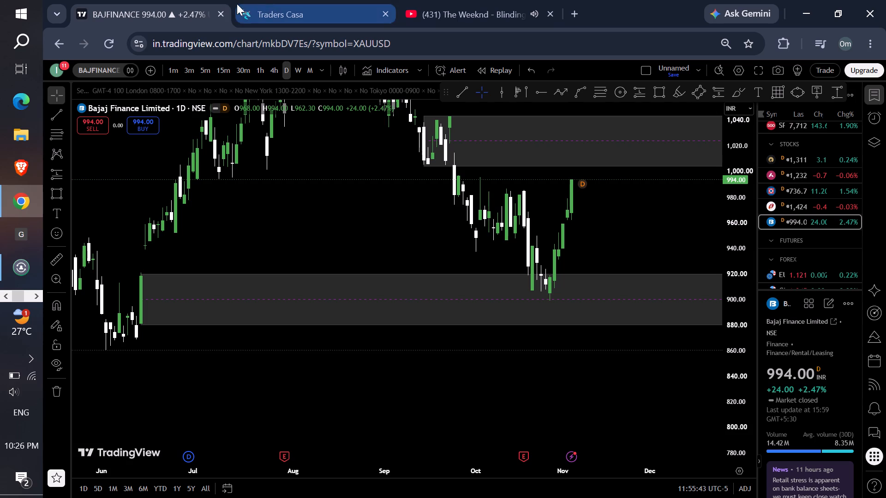
On the daily timeframe, draw a short horizontal trend line at about 907.60 from 22 to 28 October 2026.
left_click_drag(746, 392, 613, 196)
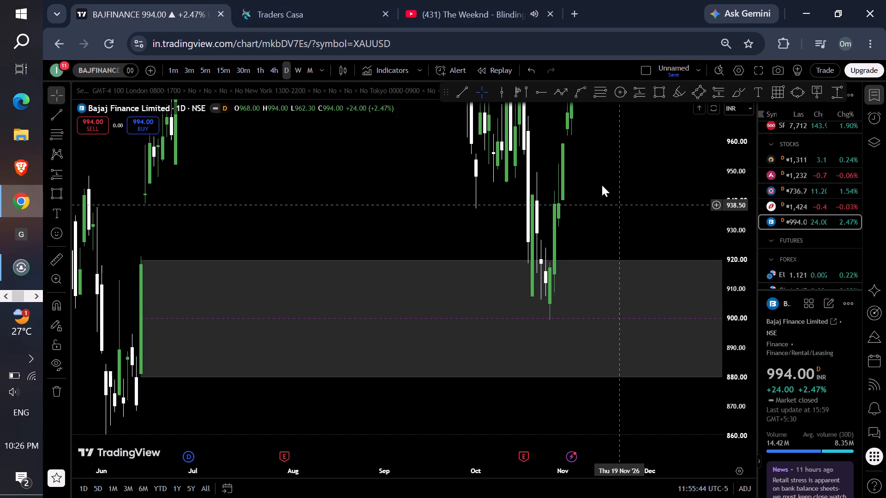
left_click(463, 98)
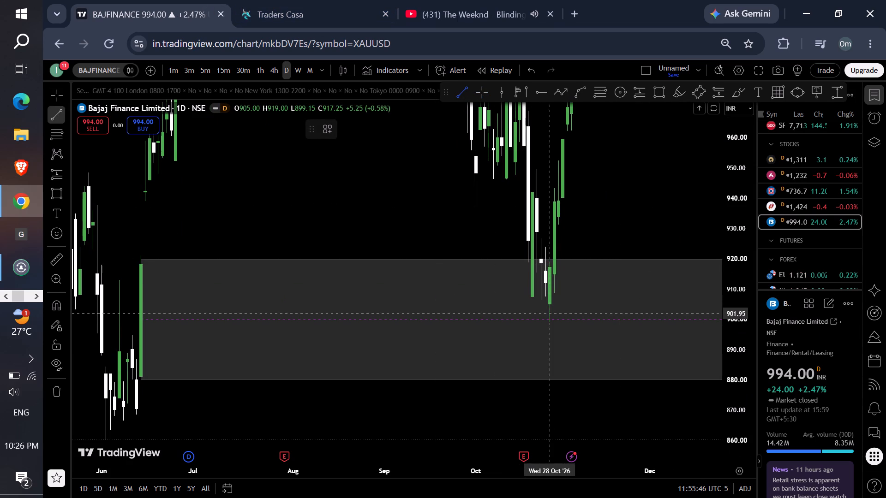
left_click(533, 296)
left_click(556, 296)
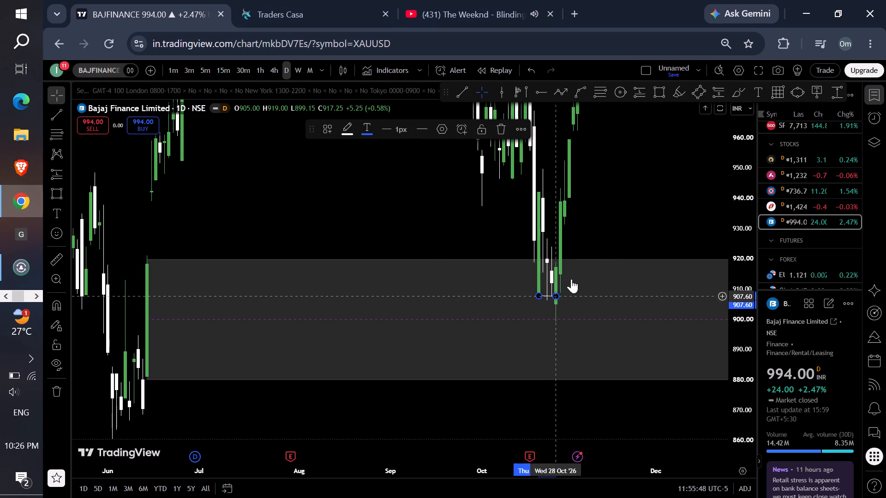
left_click(617, 239)
Examine Bajaj Finance's price action around the short trend line and lower zone on the 4-hour and 1-hour timeframes.
left_click(273, 70)
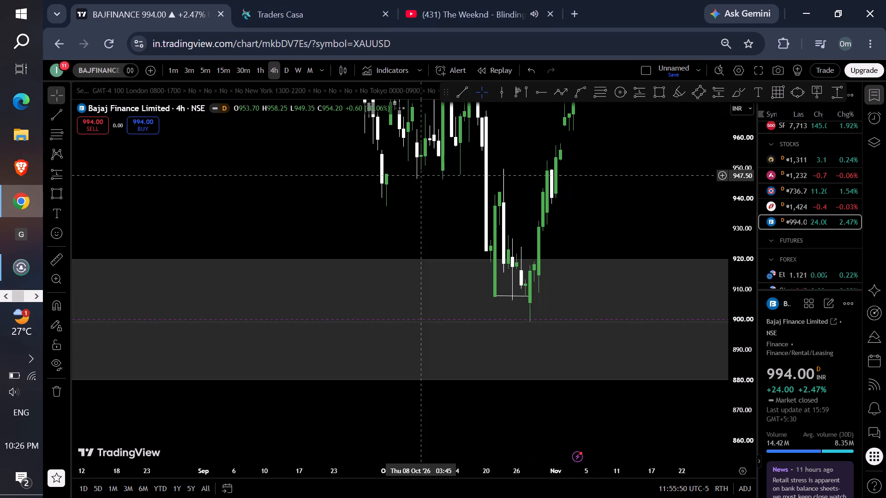
left_click_drag(587, 230, 567, 238)
left_click(263, 79)
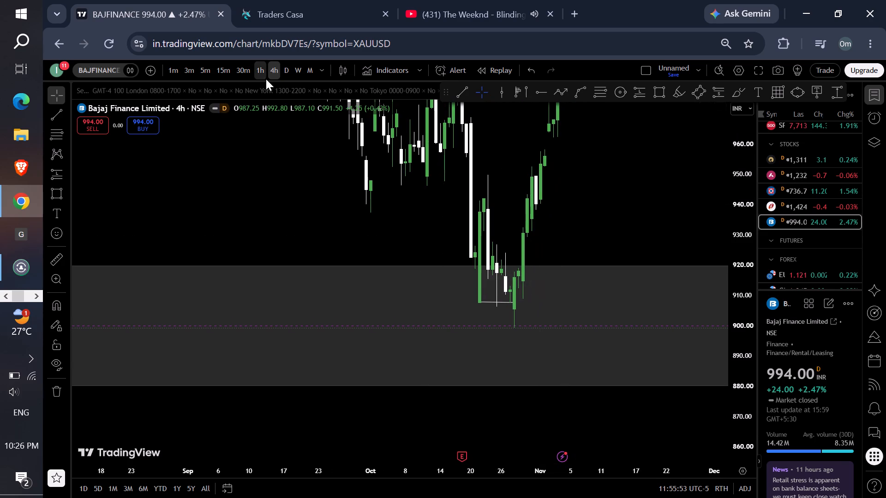
left_click_drag(743, 372, 725, 342)
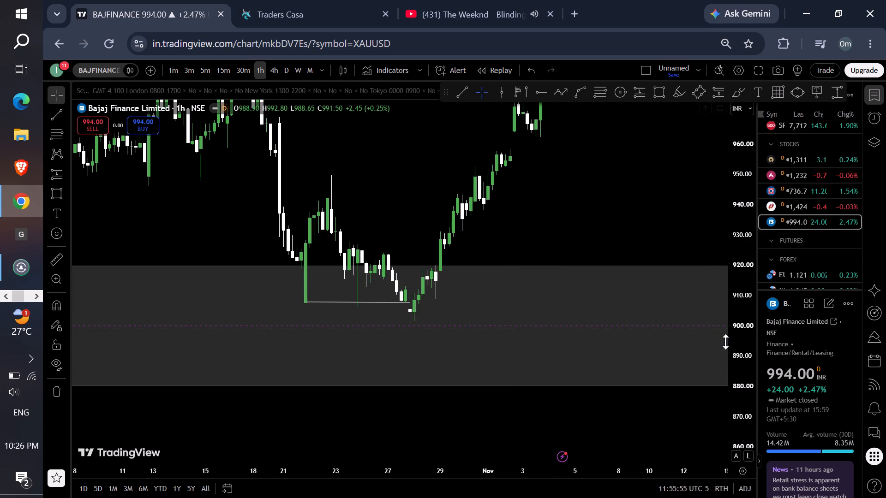
left_click_drag(725, 342, 620, 178)
left_click_drag(571, 164, 567, 189)
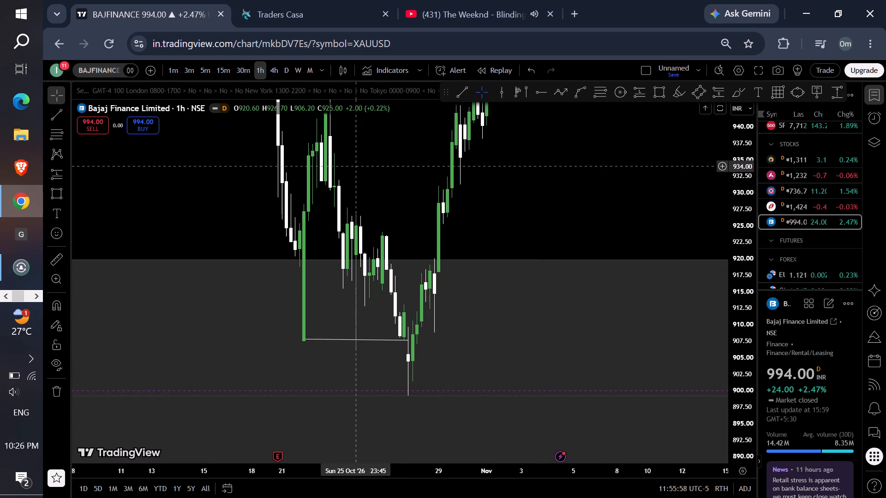
left_click(279, 71)
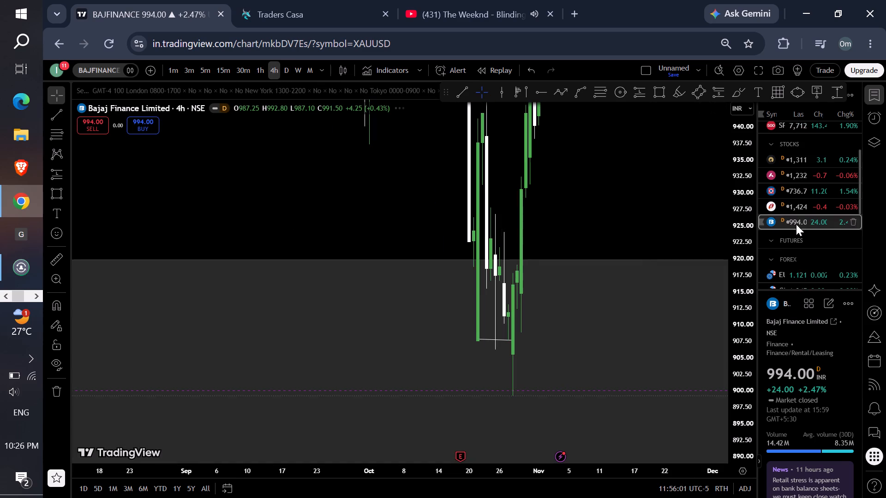
Open AUDUSD from the watchlist and examine price against its upper and lower zones on the 4-hour and 1-hour timeframes.
scroll(802, 239, "down", 2)
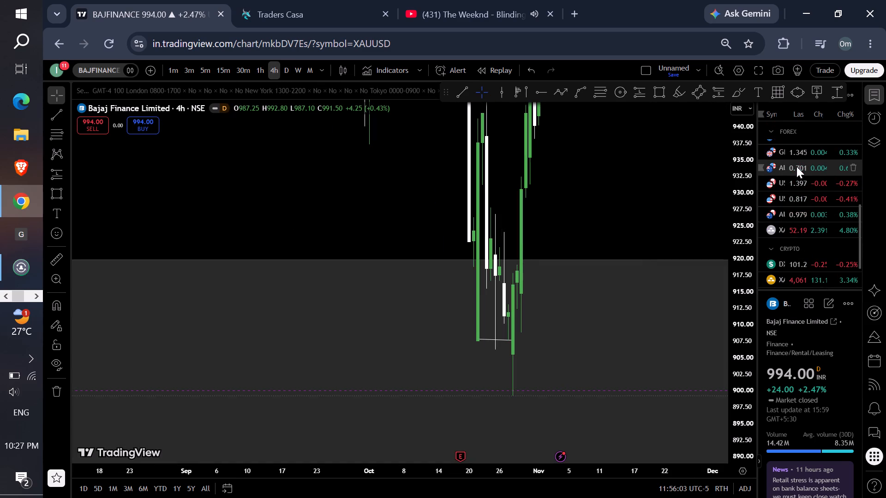
left_click(796, 166)
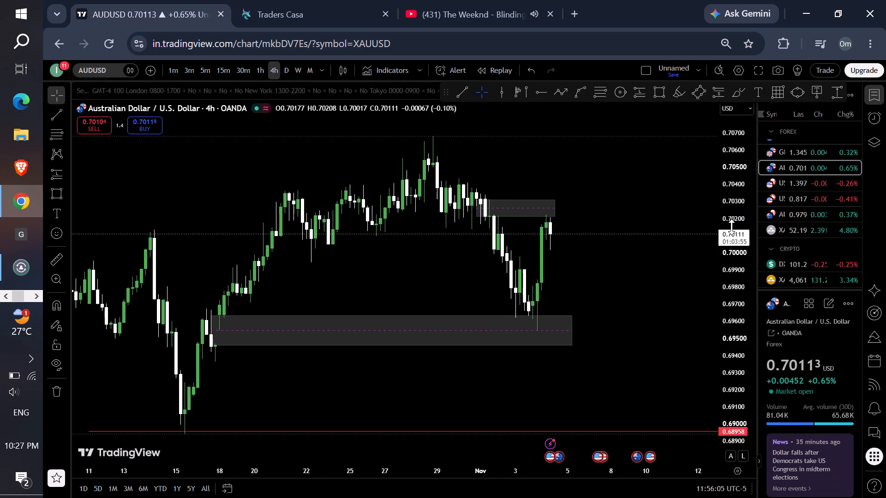
left_click_drag(729, 231, 717, 270)
left_click(261, 72)
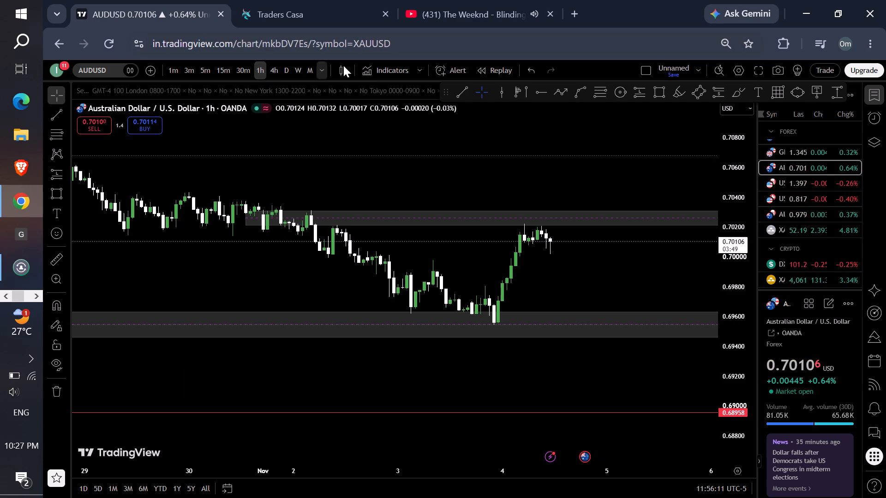
scroll(624, 153, "down", 2)
left_click_drag(743, 383, 683, 143)
left_click_drag(625, 206, 625, 207)
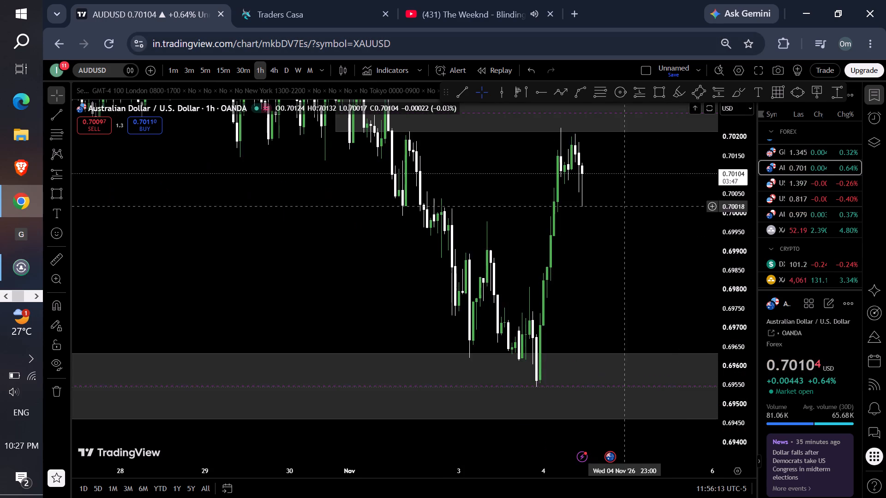
left_click_drag(625, 207, 509, 294)
scroll(507, 288, "up", 1)
scroll(507, 288, "down", 1)
scroll(507, 288, "up", 3)
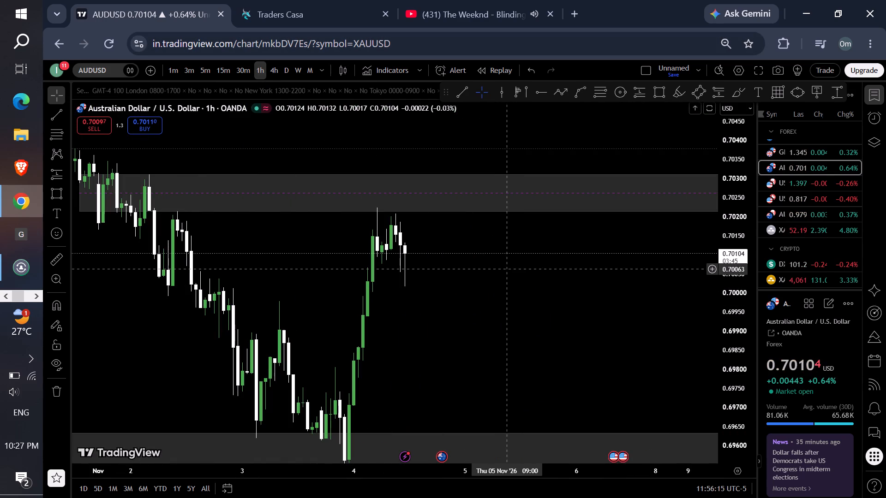
scroll(514, 270, "up", 2)
left_click_drag(431, 258, 476, 336)
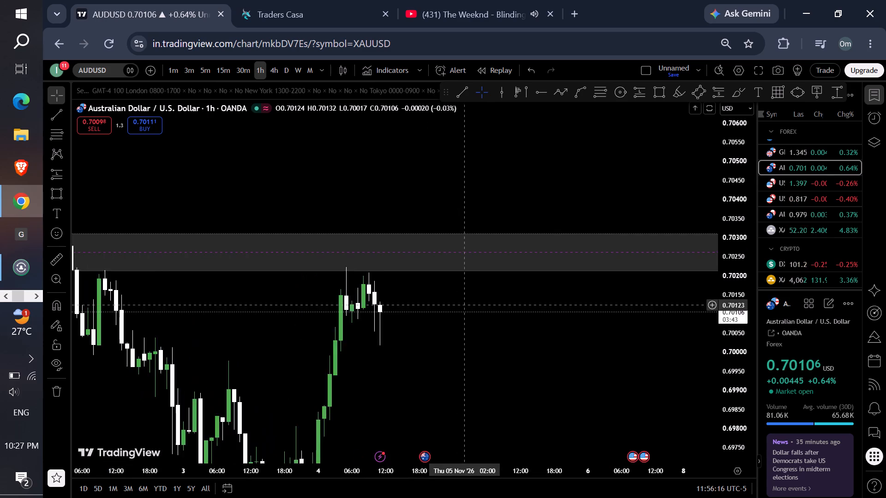
scroll(430, 272, "down", 1)
scroll(424, 273, "up", 1)
scroll(417, 276, "down", 1)
Compare AUDUSD's recent move towards the upper zone on the 4-hour and 1-hour timeframes.
left_click(280, 71)
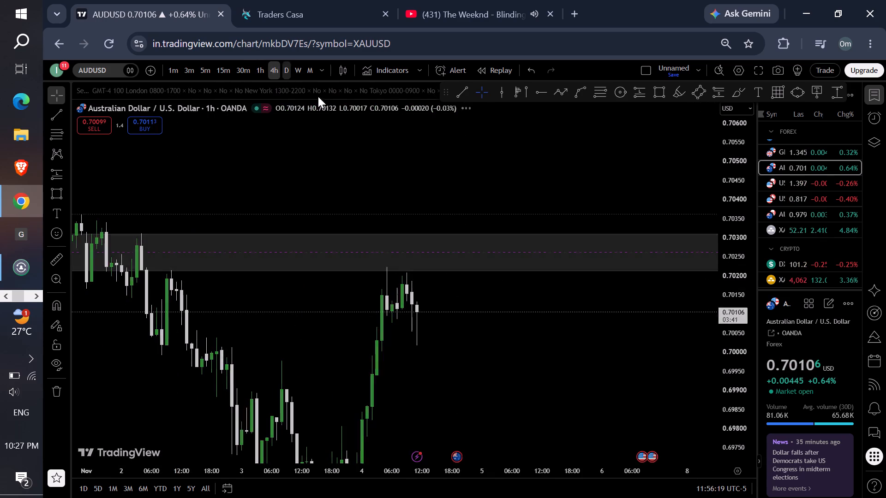
left_click_drag(577, 320, 588, 267)
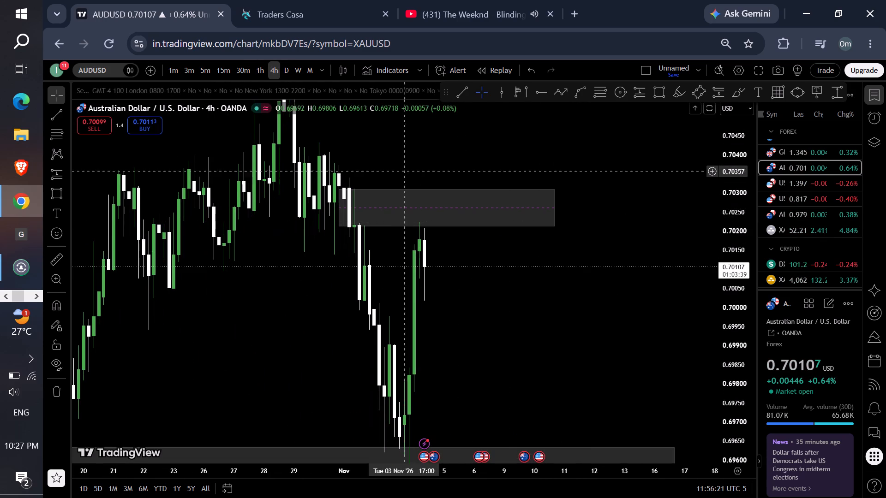
left_click(269, 71)
left_click(255, 73)
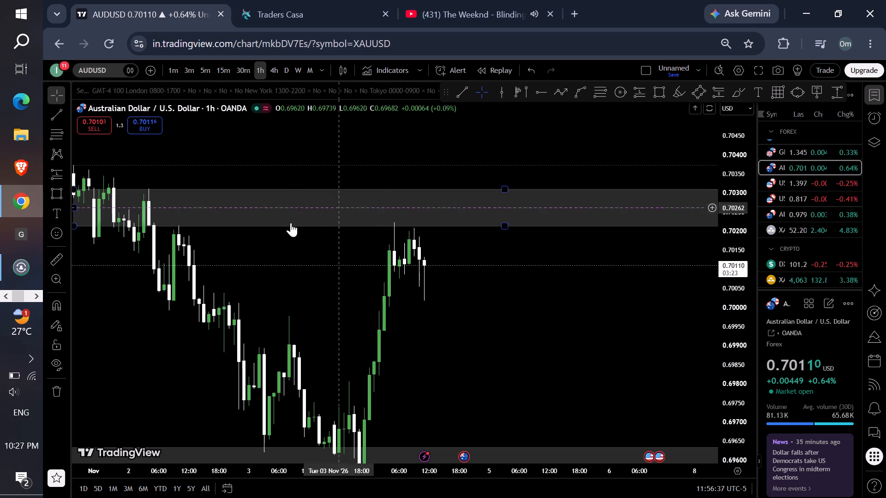
left_click_drag(545, 277, 591, 247)
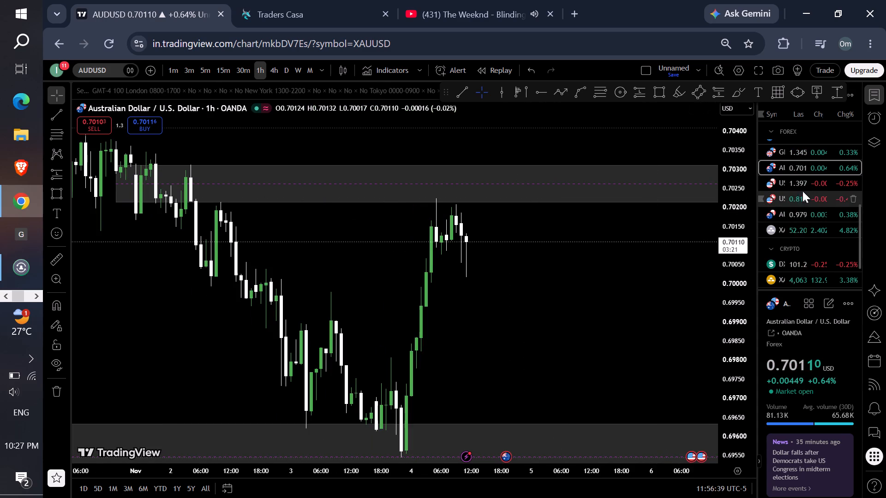
Open USDCAD from the watchlist and remove its three existing drawings.
left_click(802, 186)
left_click_drag(718, 249, 719, 285)
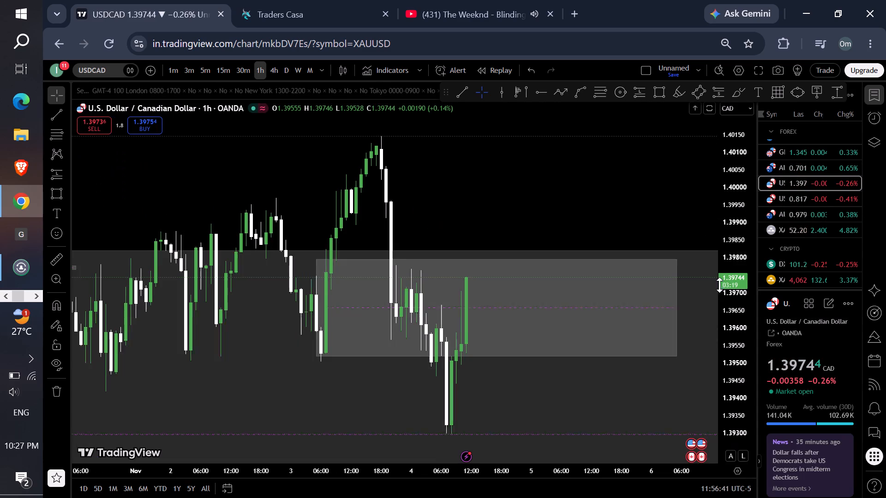
left_click_drag(719, 285, 707, 338)
right_click(476, 190)
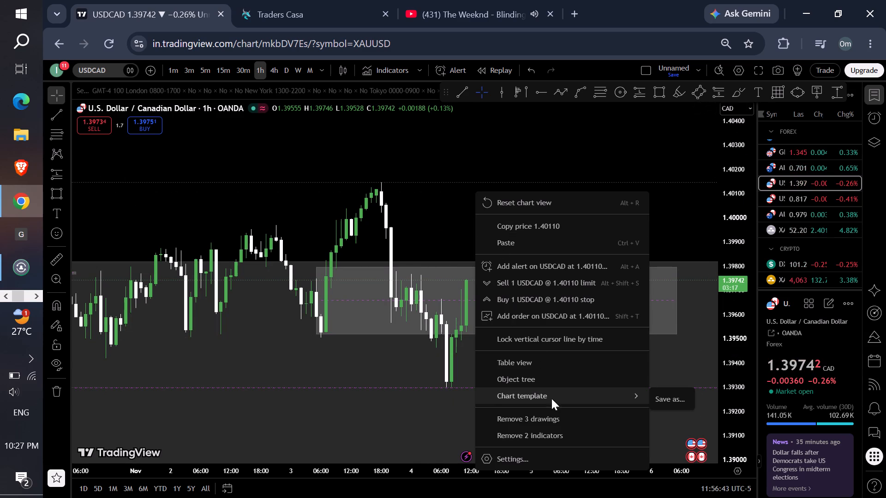
left_click(551, 417)
Switch USDCAD to the monthly timeframe and examine its price swings from 2023 to 2026.
left_click(308, 70)
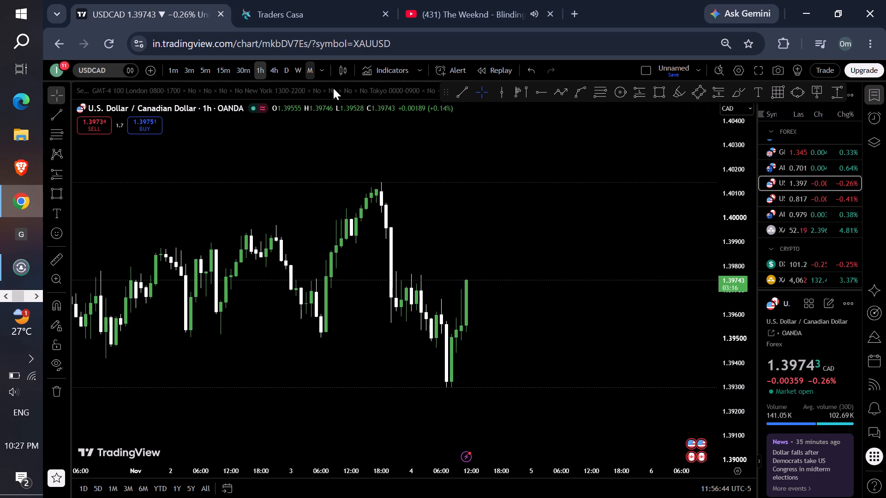
left_click_drag(733, 186, 610, 485)
scroll(440, 255, "up", 1)
scroll(440, 255, "down", 1)
scroll(440, 255, "up", 3)
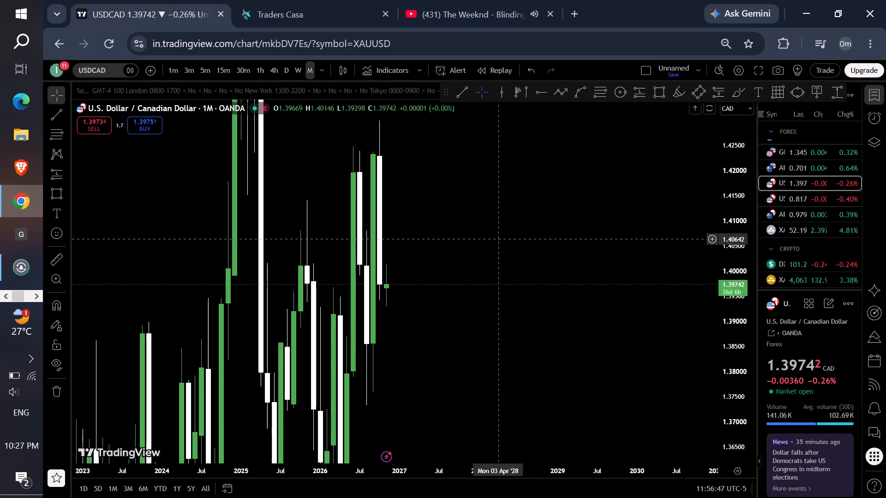
left_click_drag(734, 192, 655, 418)
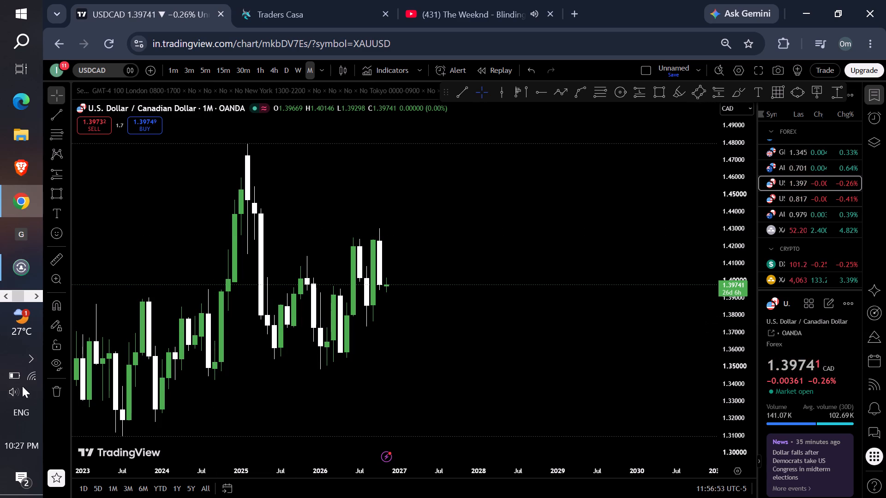
Lower the system speaker volume slightly.
left_click(18, 373)
left_click(552, 310)
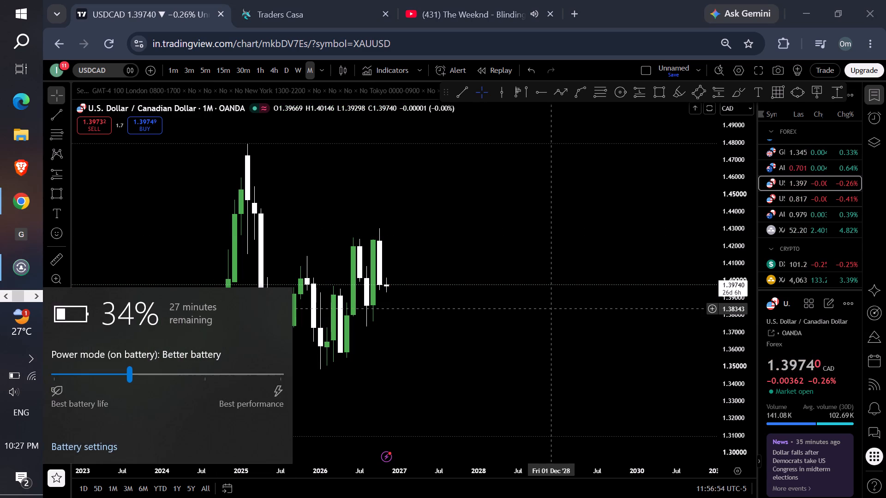
left_click(14, 393)
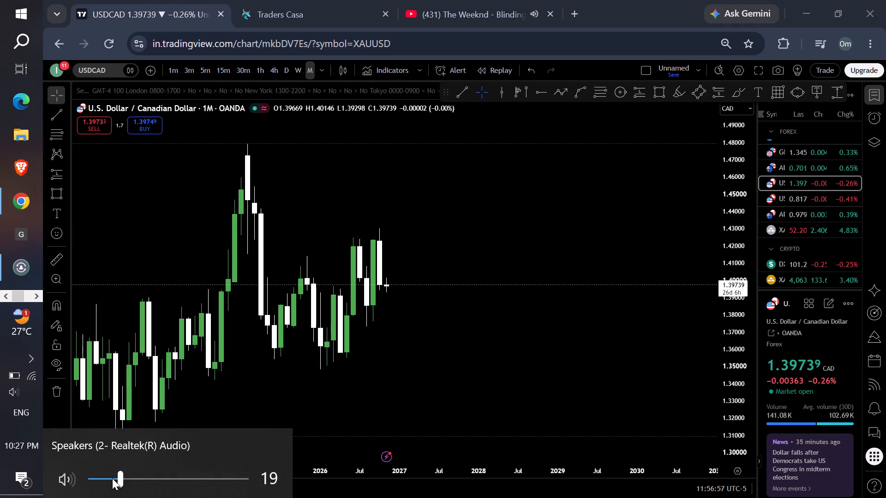
left_click(111, 476)
left_click(493, 360)
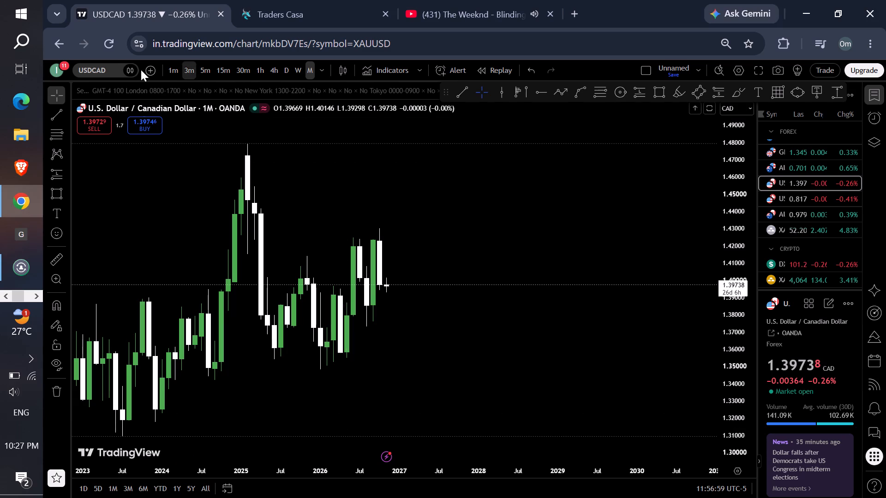
Bring the further open apps on the Windows taskbar into view.
left_click(36, 296)
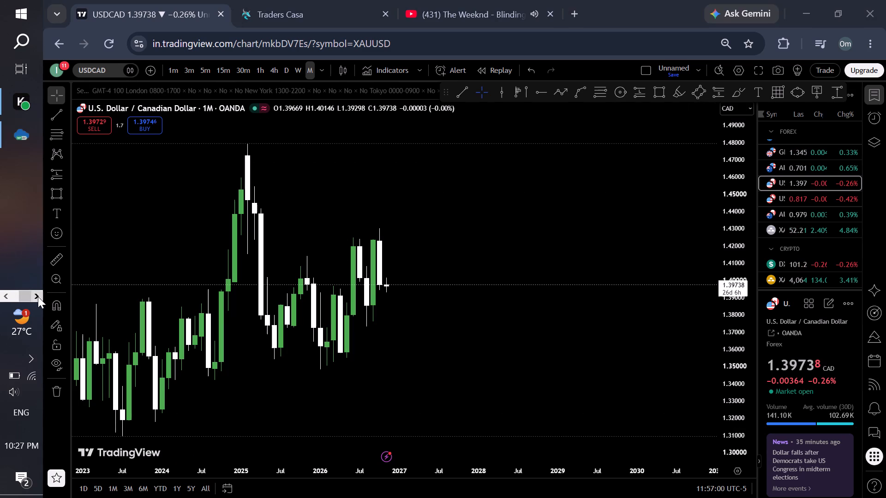
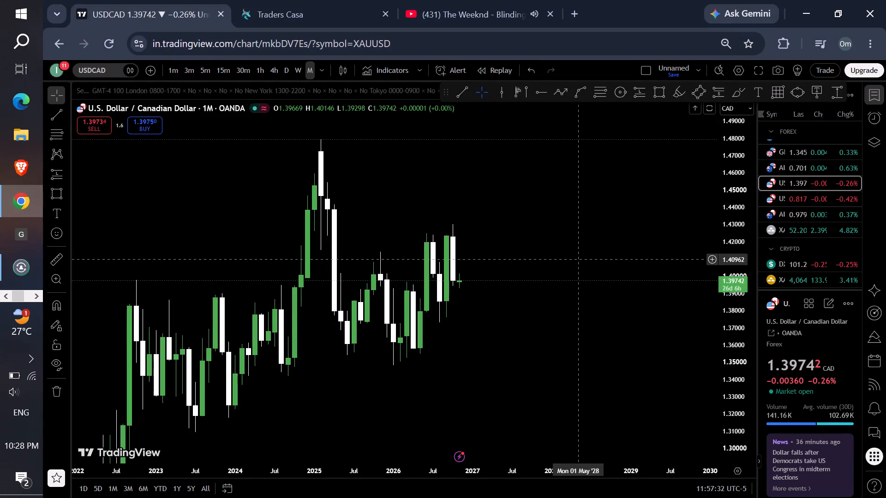
On the USDCAD weekly chart, draw a rectangle zone at the late August 2026 highs from about 1.3911 to 1.3942.
left_click_drag(430, 177, 449, 161)
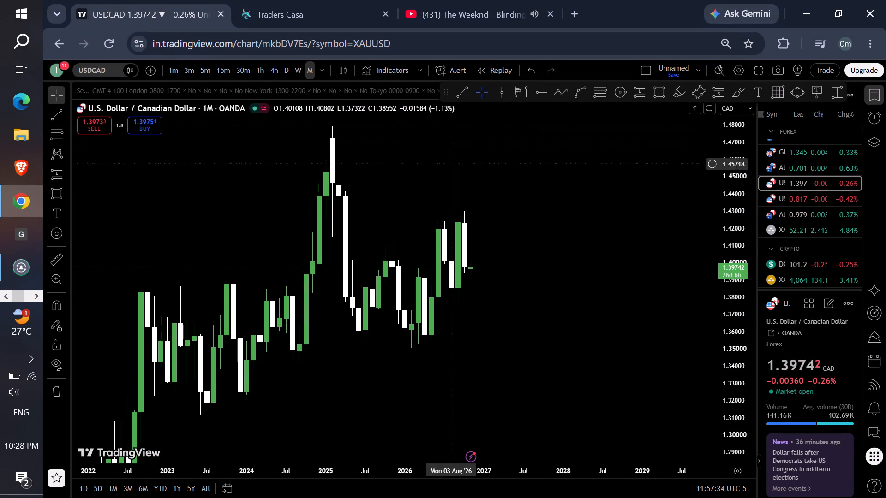
left_click_drag(502, 176, 469, 185)
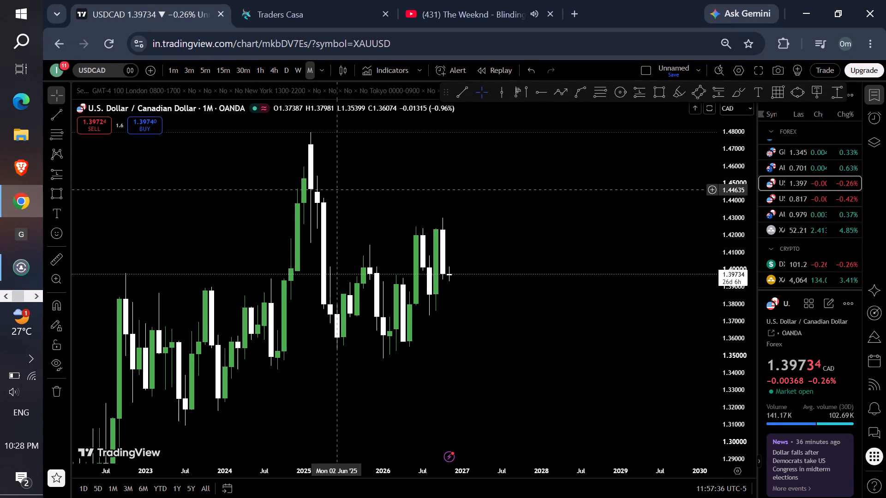
left_click_drag(733, 346, 676, 190)
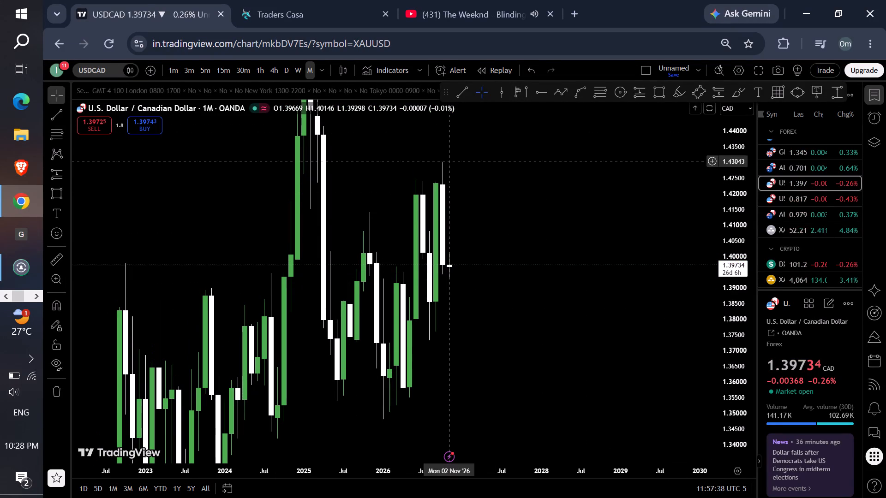
left_click(294, 75)
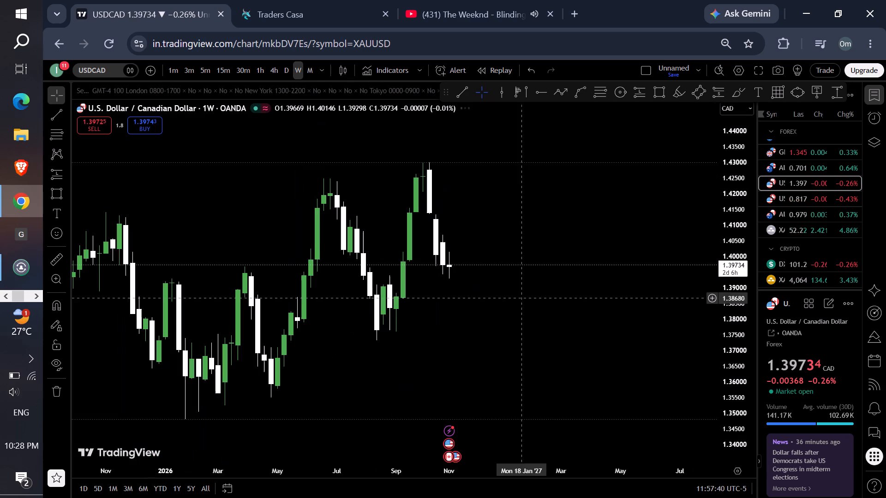
left_click(664, 93)
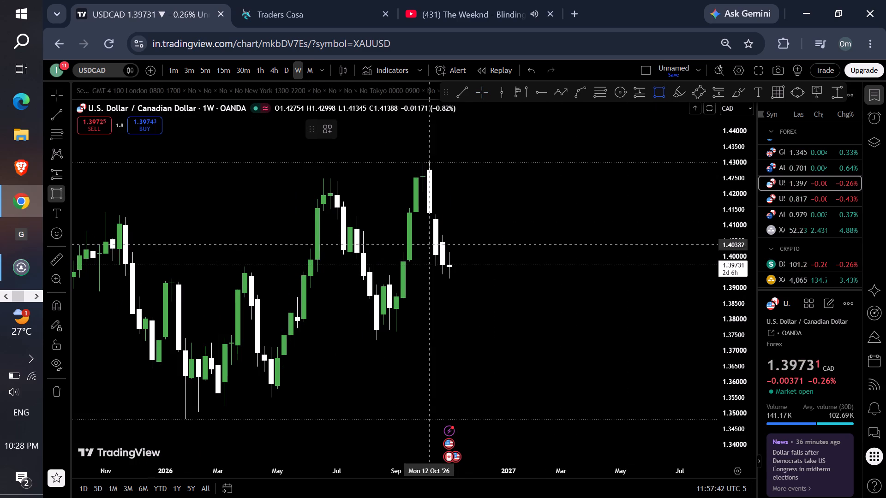
left_click(391, 285)
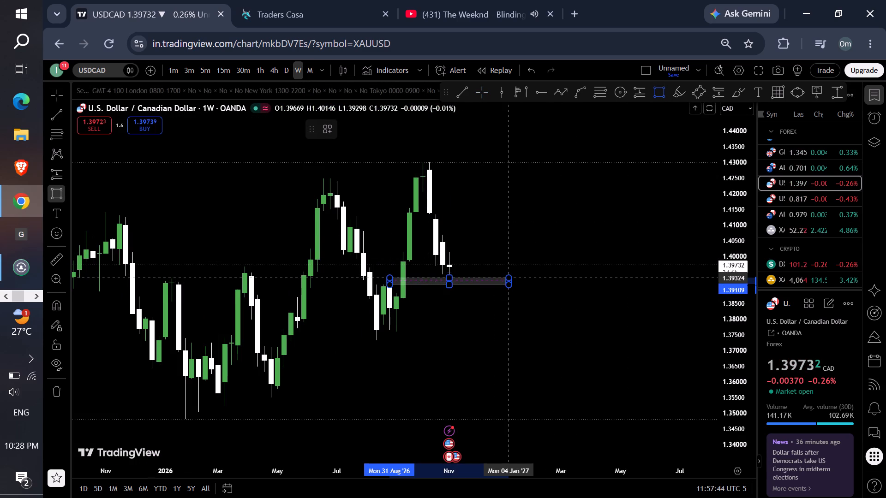
left_click(501, 276)
left_click_drag(543, 261, 551, 261)
left_click_drag(740, 375, 659, 209)
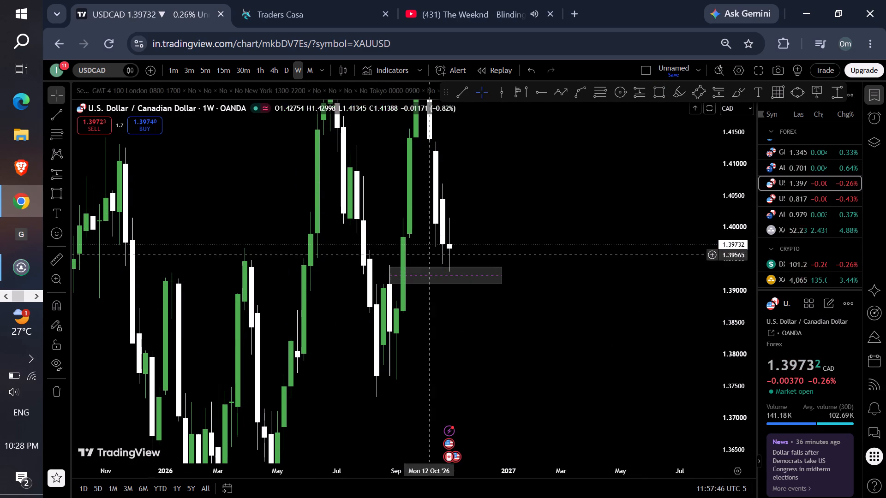
left_click(390, 265)
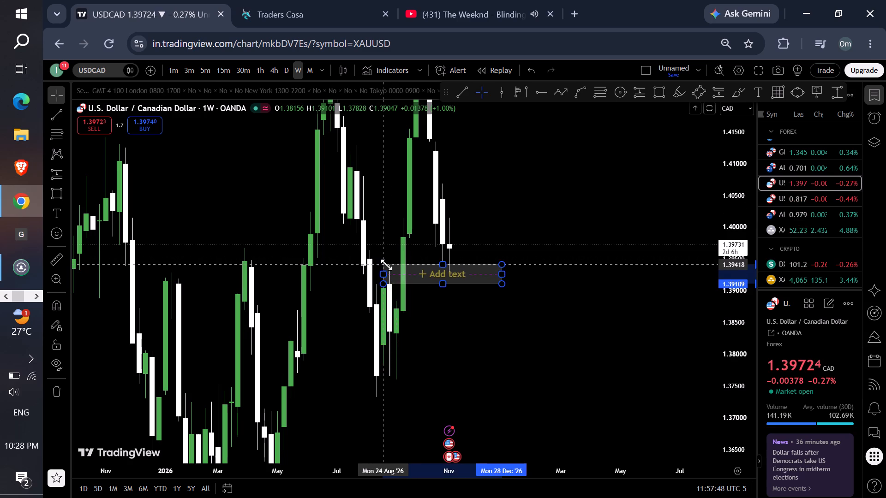
Draw a second rectangle zone starting at the 12 October 2026 weekly candle, from about 1.4143 down to 1.4070.
left_click_drag(585, 198, 553, 243)
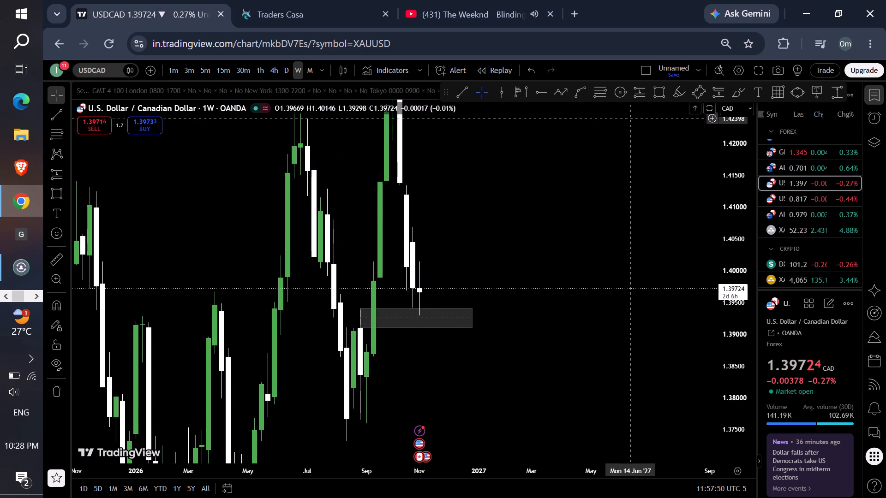
left_click(660, 96)
left_click_drag(398, 180, 407, 180)
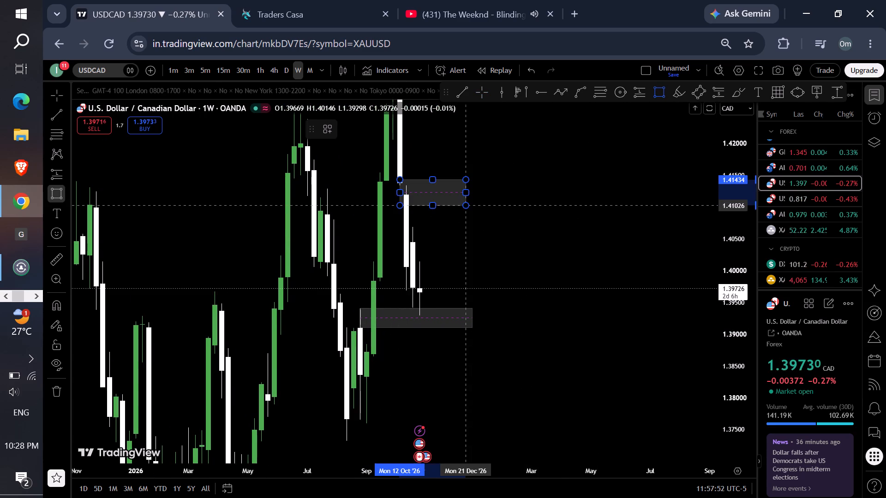
left_click(560, 227)
left_click(654, 224)
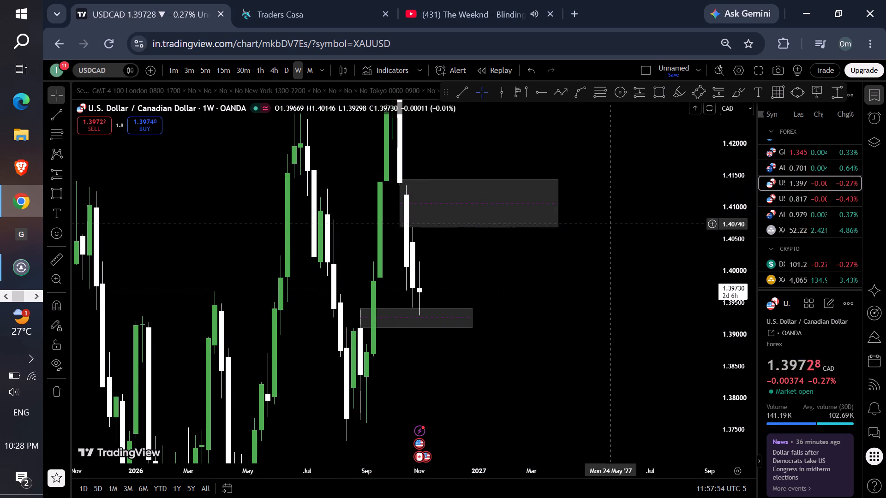
Check the laptop's remaining battery charge.
left_click(19, 376)
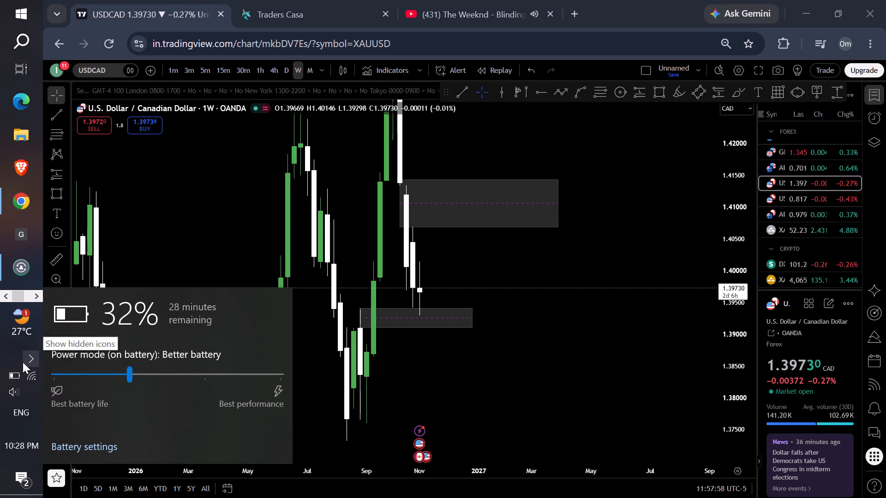
left_click(531, 328)
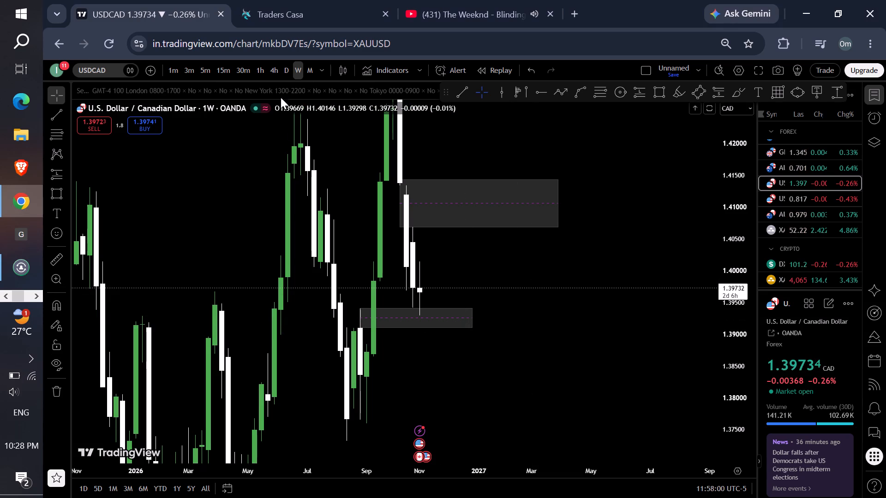
On the daily timeframe, draw a horizontal trend line at about 1.3941 from the 30 October low to the latest candle.
left_click(287, 70)
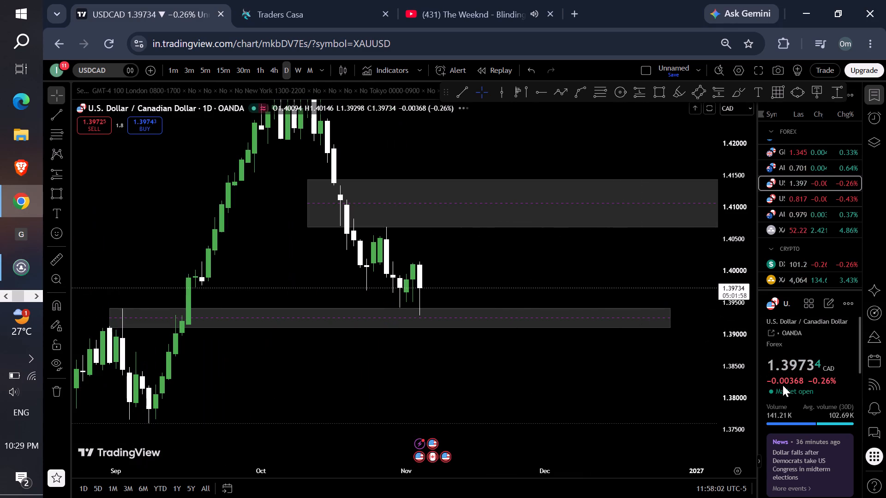
left_click_drag(737, 409, 667, 284)
left_click_drag(593, 277, 577, 270)
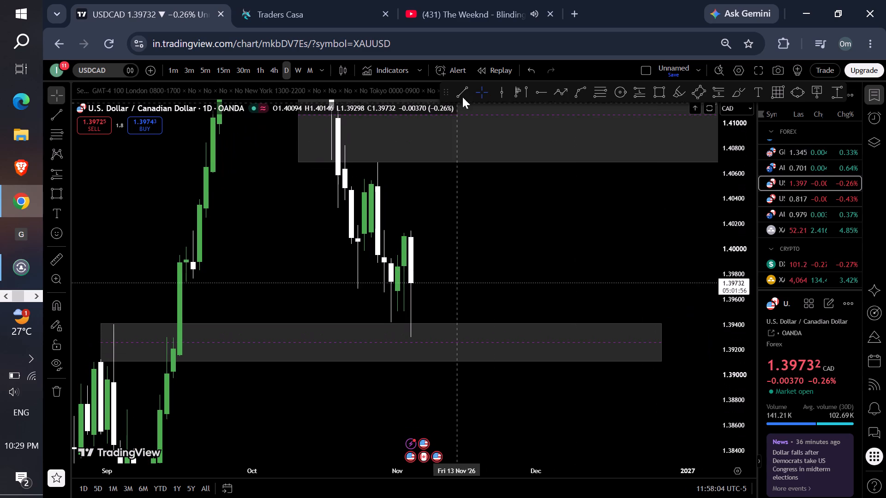
left_click(463, 96)
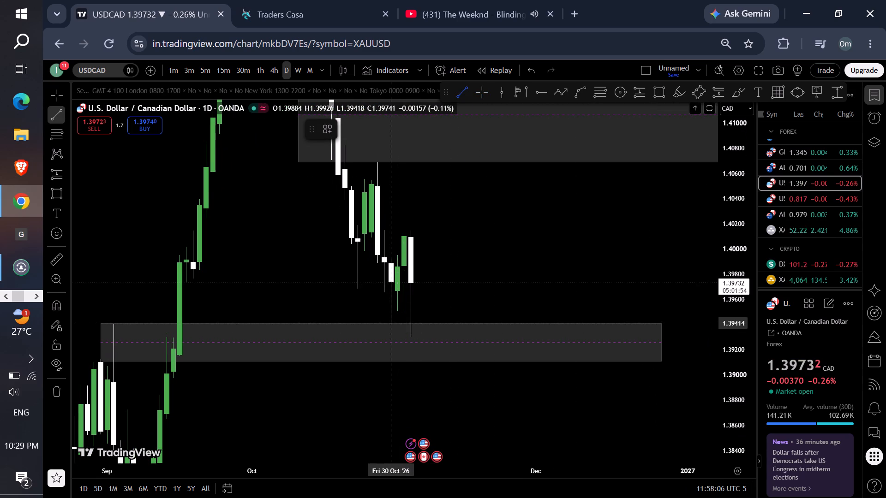
left_click(390, 322)
left_click(413, 322, "shift")
left_click(502, 284)
Switch to the 4-hour timeframe and extend the trend line's later end to the 4 November candle with the lowest wick.
left_click_drag(524, 267, 524, 280)
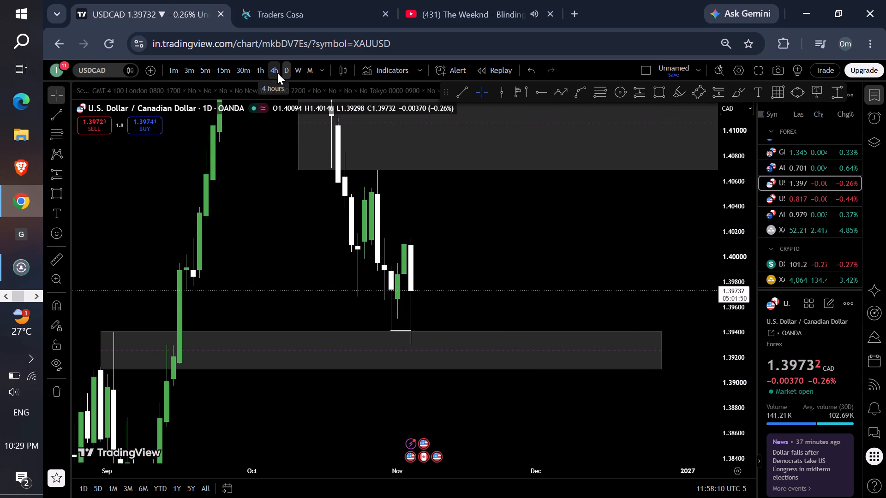
left_click(277, 73)
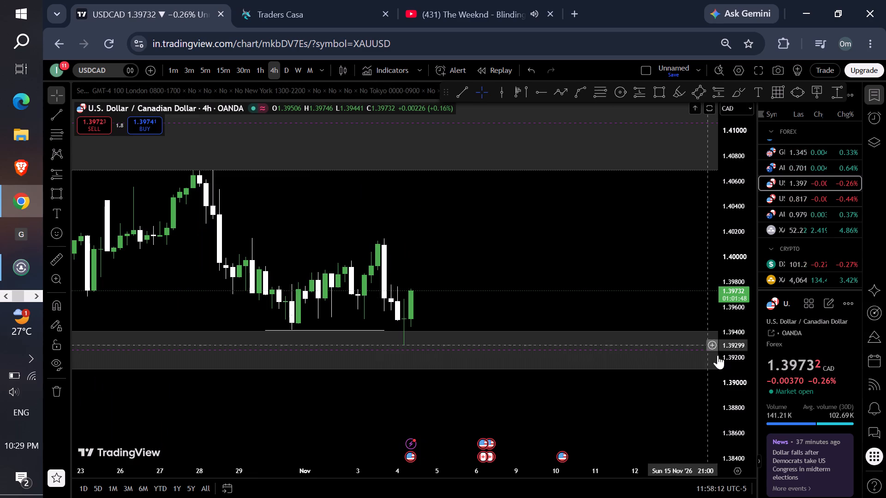
left_click_drag(741, 388, 657, 248)
left_click_drag(383, 373, 392, 373)
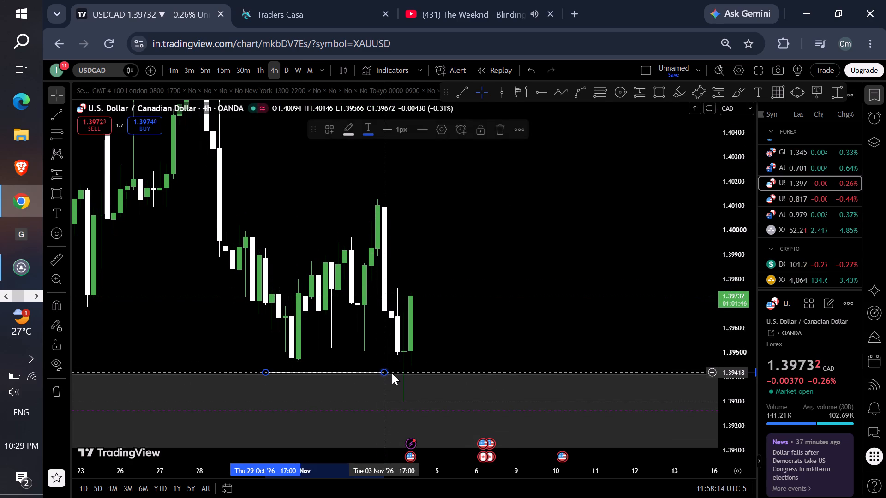
left_click_drag(392, 373, 404, 372)
Draw a 4-hour rectangle zone from about 1.4012 down to 1.3978, starting at the 3 November swing high and ending around 8 November.
left_click_drag(545, 229, 530, 274)
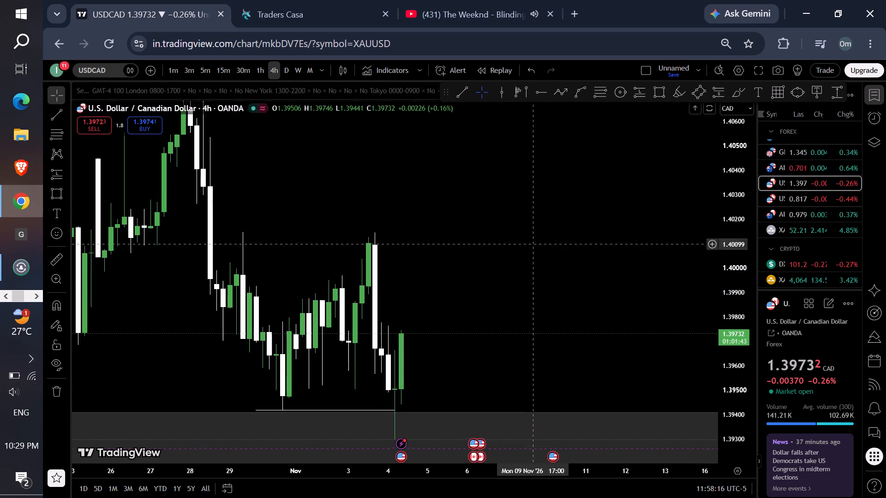
left_click(664, 91)
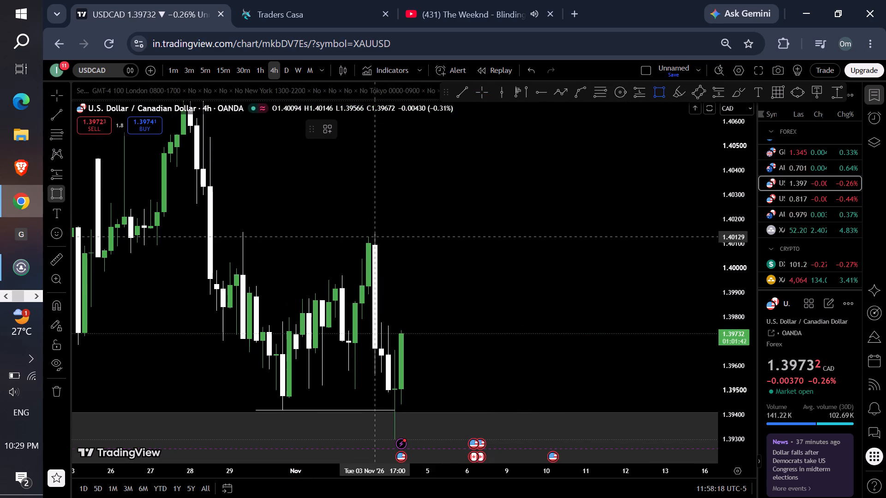
left_click(365, 238)
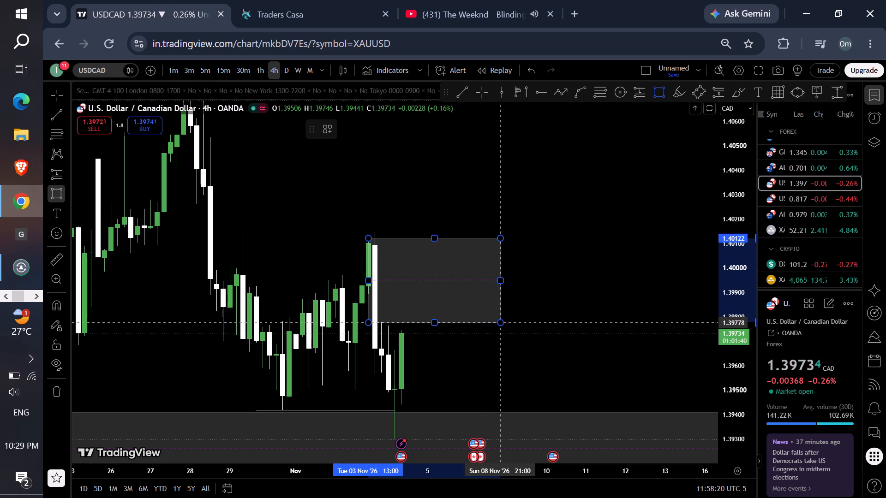
left_click(503, 322)
Slightly lower the fill opacity of the new 4-hour rectangle zone.
left_click(363, 129)
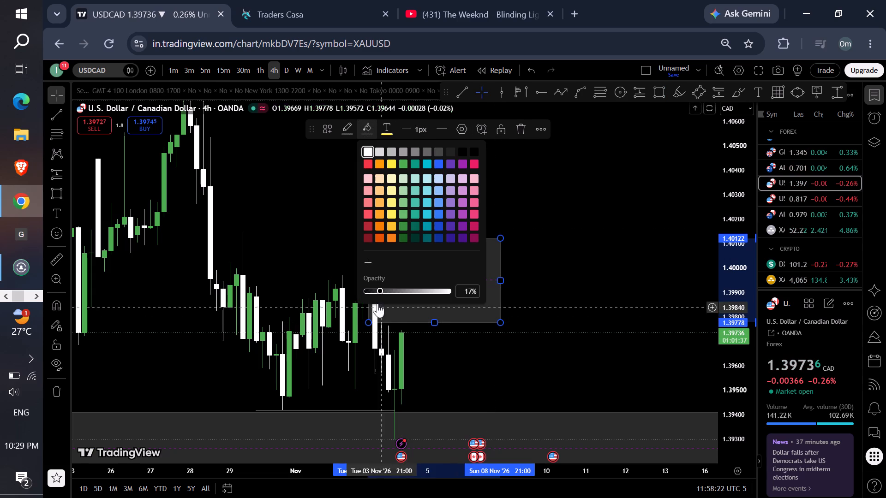
left_click(376, 293)
left_click(611, 254)
Switch to the 1-hour timeframe and extend the trend line's later end to the 4 November candle that breaks below it.
left_click_drag(611, 249, 627, 221)
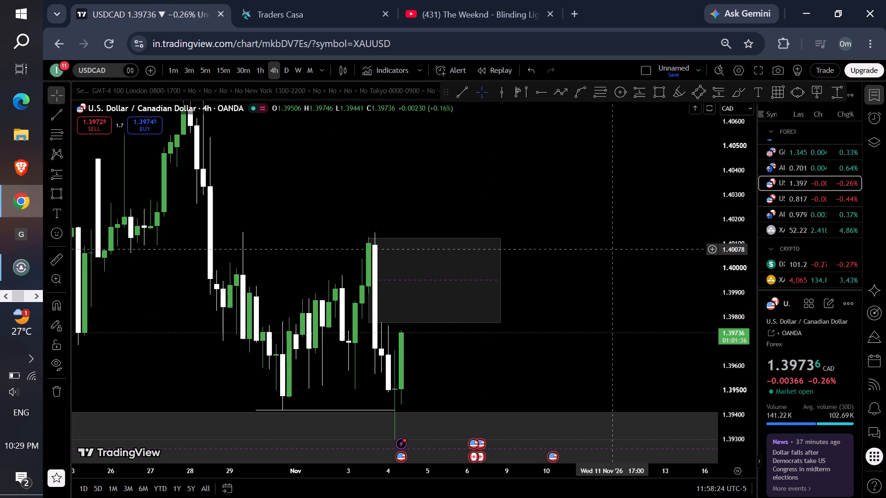
left_click_drag(731, 218, 692, 279)
left_click_drag(609, 281, 623, 207)
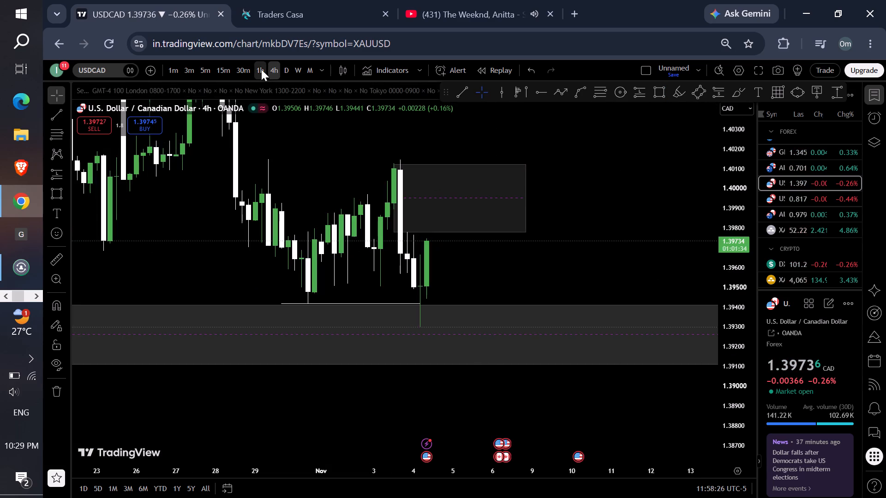
left_click(261, 69)
left_click_drag(732, 411, 662, 272)
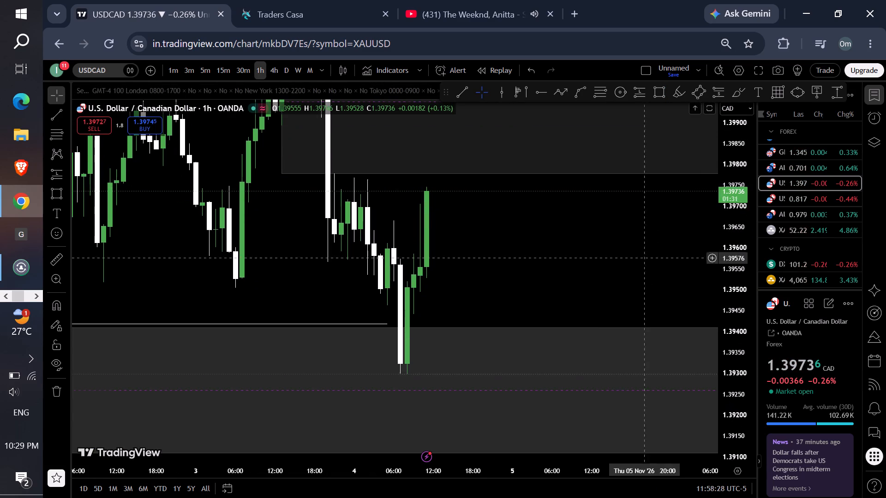
left_click_drag(556, 238, 569, 300)
scroll(469, 312, "up", 1)
scroll(439, 327, "down", 5)
left_click_drag(422, 342, 463, 336)
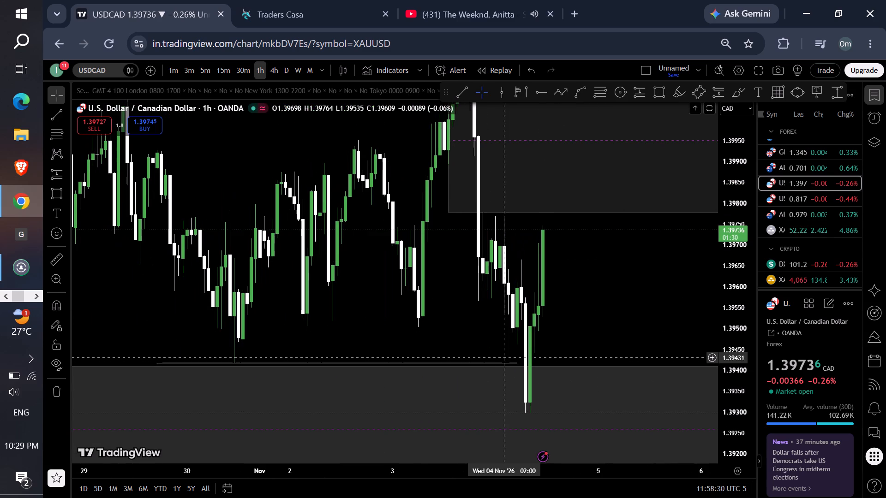
left_click_drag(514, 364, 524, 364)
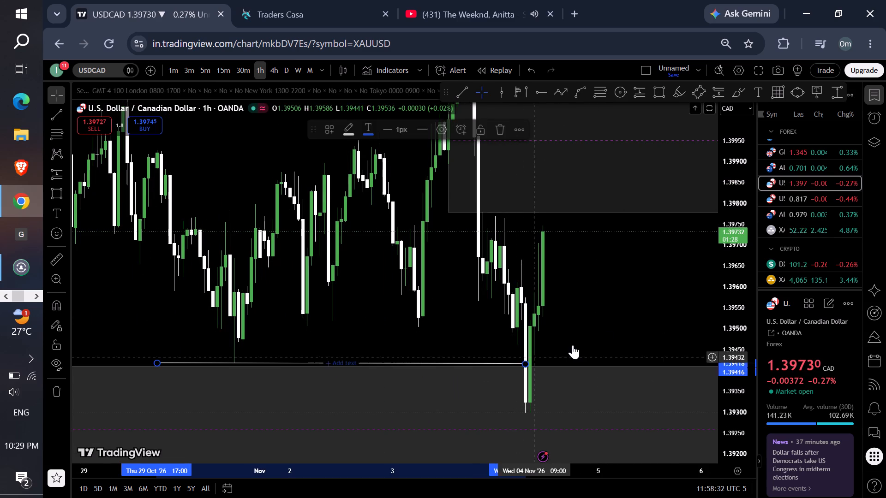
left_click_drag(614, 330, 587, 300)
Switch USDCAD to the 15-minute timeframe and examine the price move out of the lower zone.
left_click(221, 76)
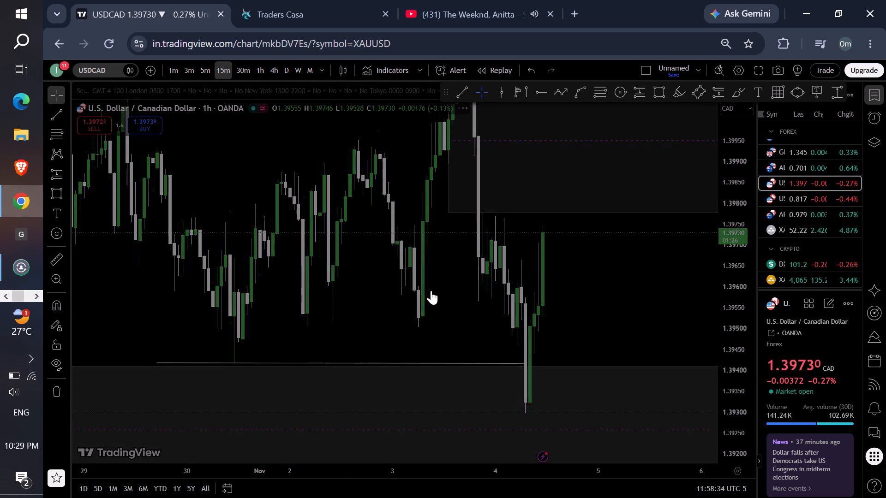
left_click_drag(562, 333, 653, 293)
scroll(368, 289, "up", 1)
scroll(362, 292, "down", 1)
scroll(358, 294, "up", 1)
scroll(356, 295, "down", 1)
left_click_drag(333, 294, 347, 294)
Switch USDCAD to the 5-minute timeframe and examine where price breaks the trend line and reacts in the lower zone.
left_click(210, 80)
left_click(207, 71)
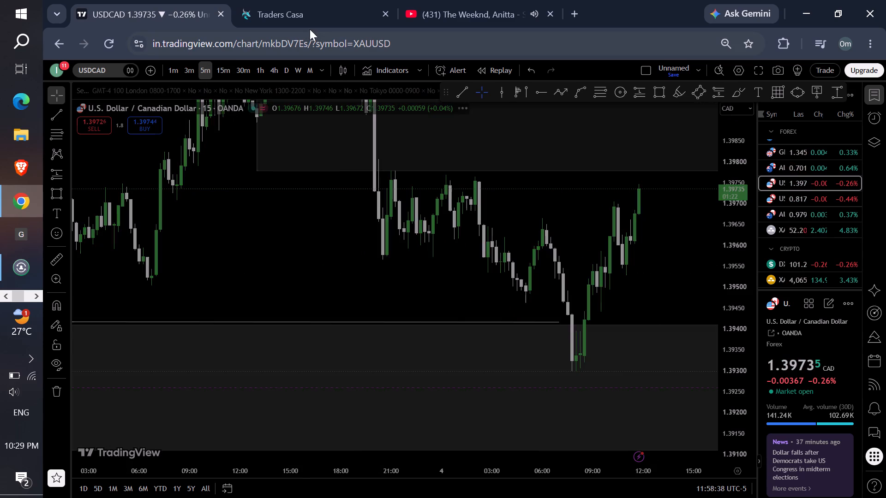
left_click_drag(747, 415, 746, 399)
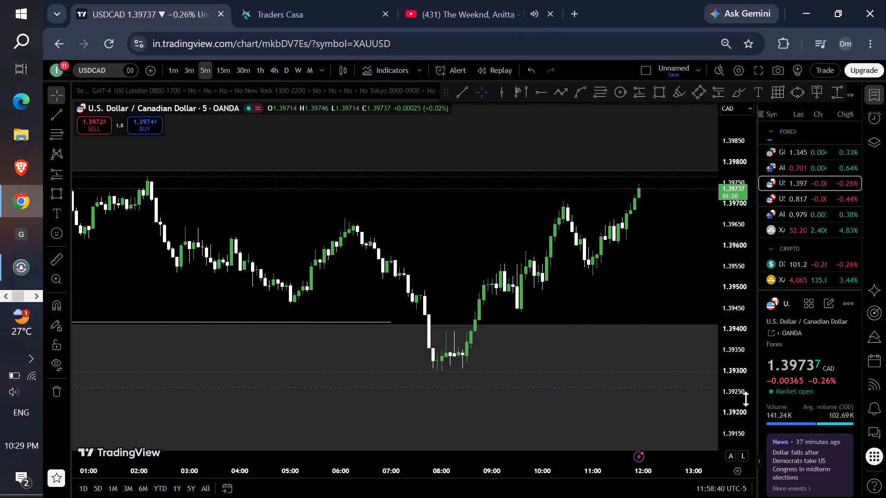
left_click_drag(746, 399, 657, 197)
left_click_drag(579, 342, 597, 229)
left_click_drag(396, 352, 434, 355)
left_click_drag(582, 338, 582, 334)
scroll(382, 325, "down", 2)
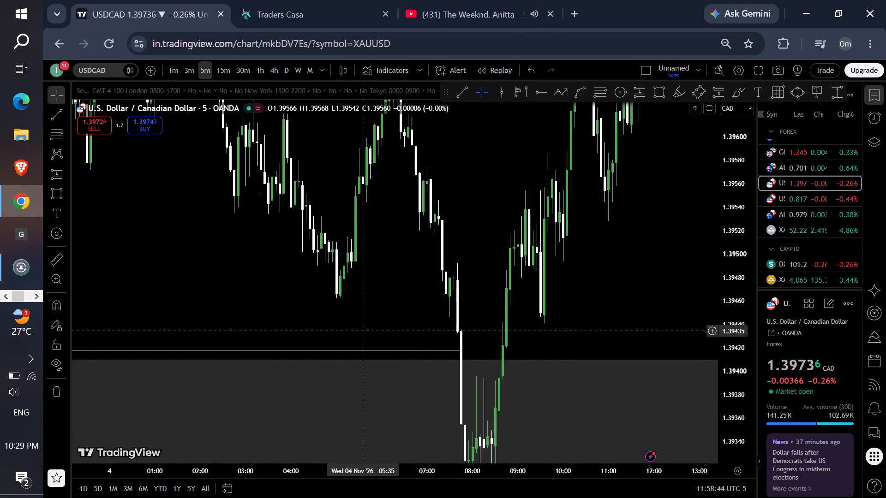
scroll(292, 351, "up", 1)
scroll(286, 352, "down", 1)
scroll(284, 352, "up", 1)
scroll(283, 352, "down", 1)
scroll(280, 351, "up", 1)
Draw a rectangle zone on the 5-minute USDCAD chart from the 30 October 11:35 low, between about 1.39460 and 1.39420.
left_click_drag(254, 335, 724, 308)
left_click_drag(256, 312, 765, 307)
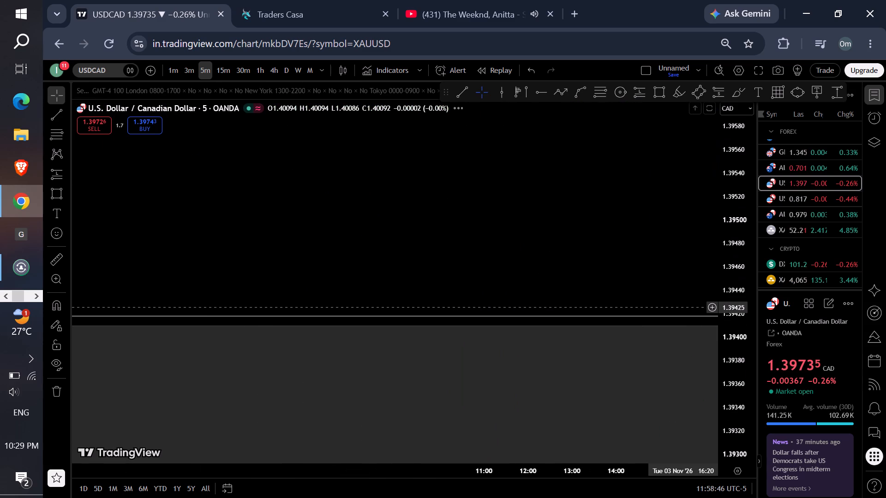
left_click_drag(425, 295, 885, 299)
left_click_drag(421, 291, 763, 307)
left_click_drag(374, 293, 885, 281)
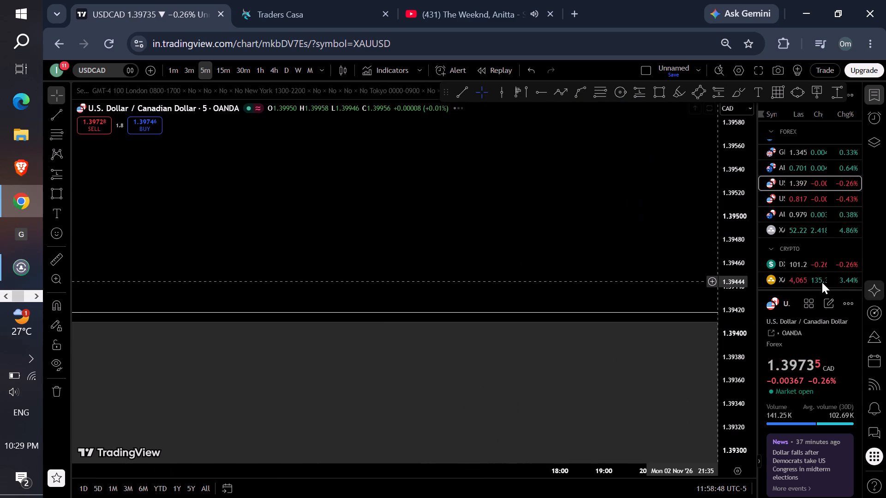
left_click_drag(407, 278, 885, 283)
left_click_drag(397, 273, 885, 261)
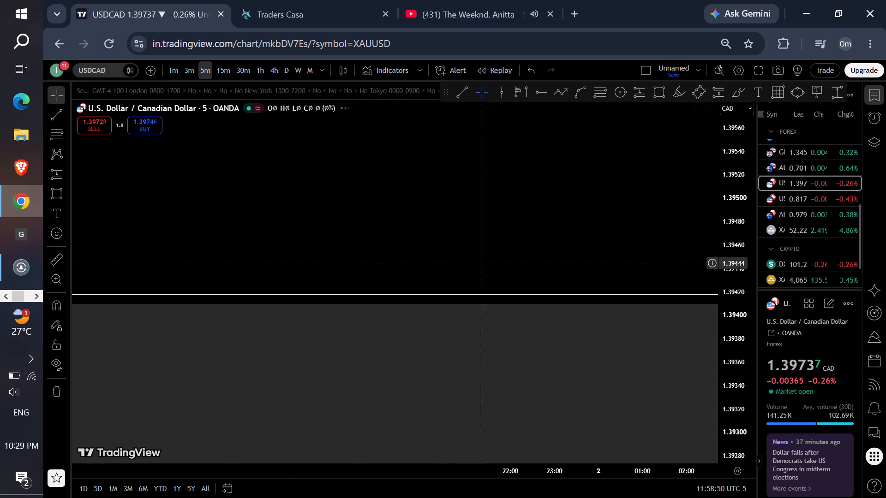
left_click_drag(424, 265, 885, 281)
scroll(377, 263, "down", 3)
scroll(376, 263, "up", 1)
scroll(383, 265, "down", 3)
scroll(356, 272, "up", 1)
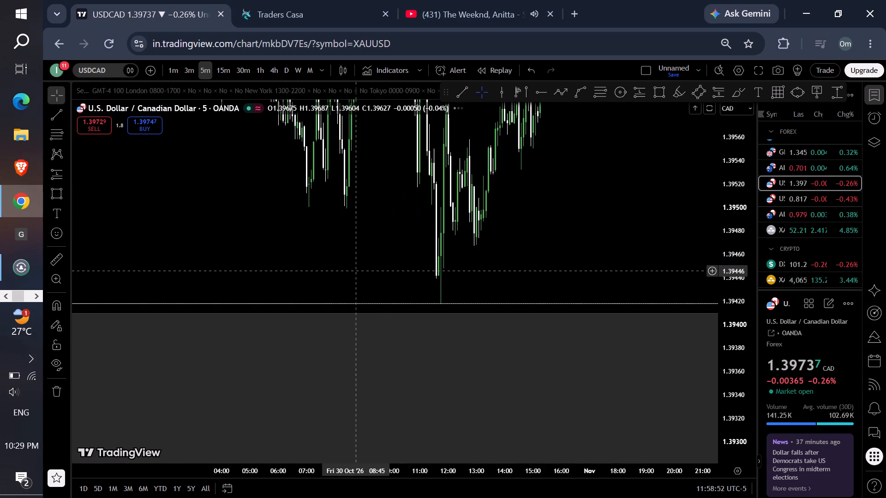
left_click_drag(522, 272, 449, 256)
scroll(484, 198, "up", 2)
scroll(475, 184, "down", 1)
scroll(470, 173, "up", 2)
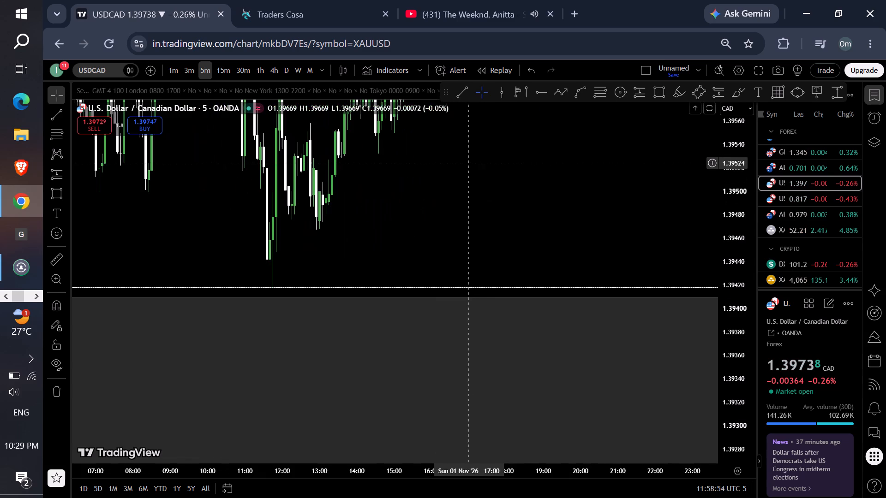
left_click(664, 93)
left_click_drag(267, 238, 272, 239)
left_click(393, 285)
Extend the new 5-minute rectangle zone's later edge to about 10:10 on 4 November, past the retest candle.
left_click_drag(390, 262, 682, 294)
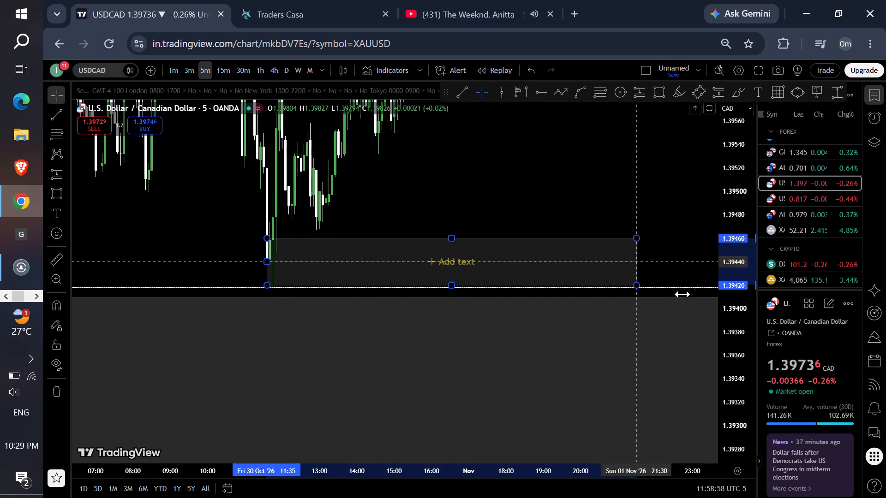
left_click_drag(682, 294, 716, 294)
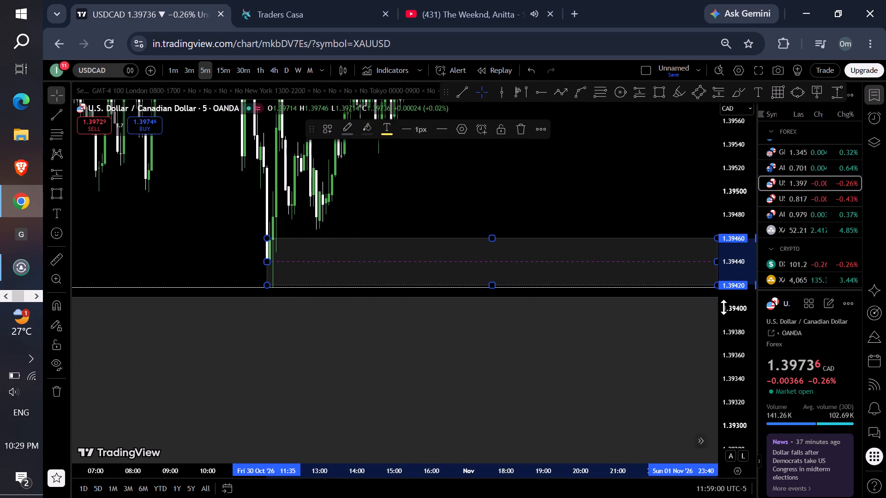
left_click_drag(665, 192, 107, 222)
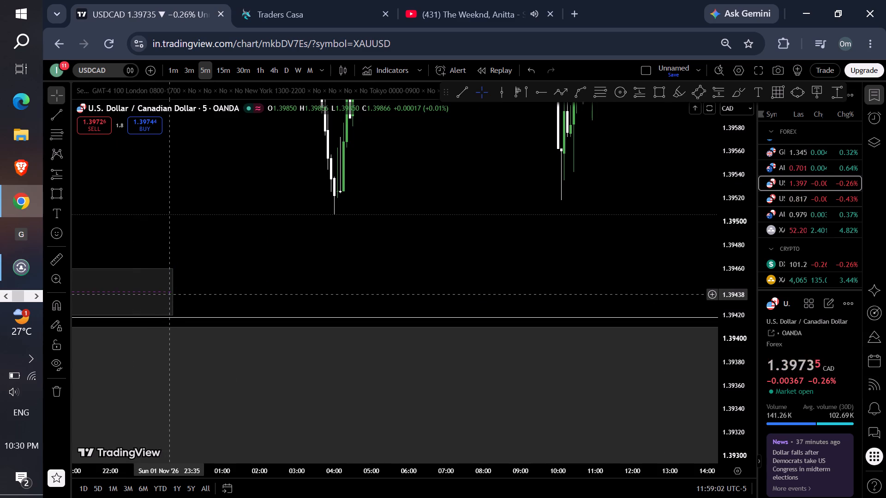
left_click_drag(169, 294, 206, 294)
left_click_drag(204, 292, 823, 267)
left_click_drag(648, 220, 692, 226)
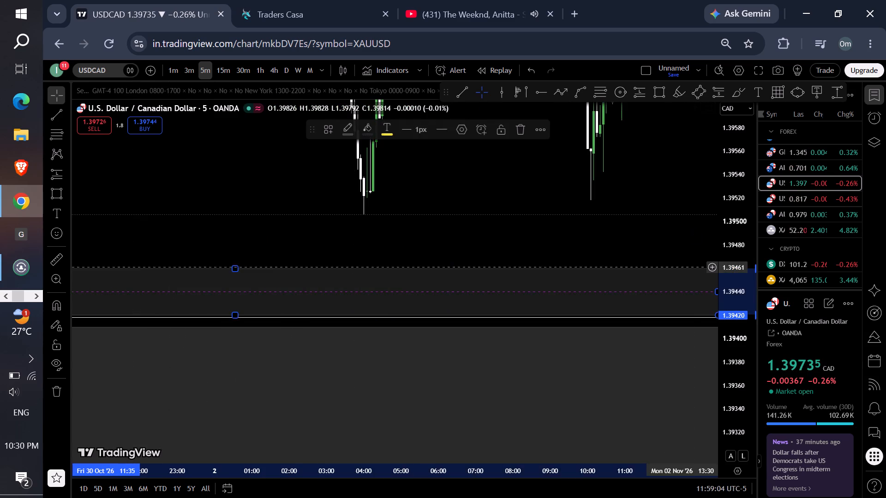
left_click_drag(692, 226, 0, 250)
left_click_drag(166, 307, 713, 320)
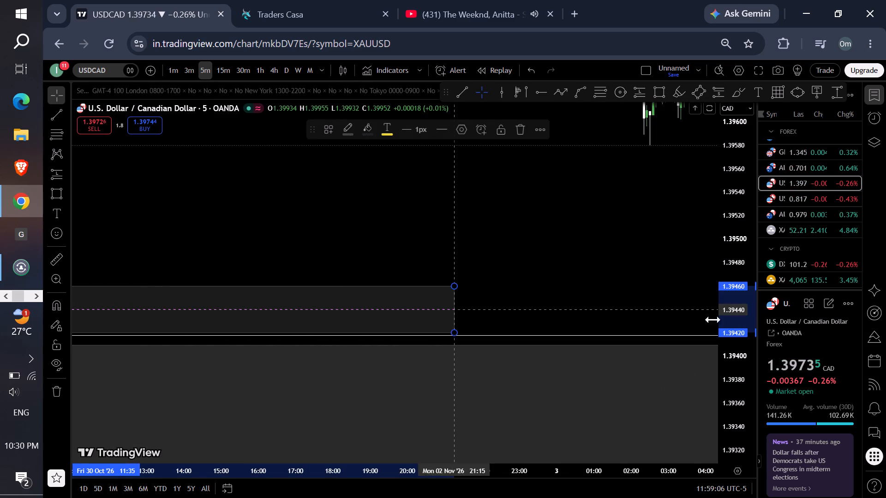
left_click_drag(713, 320, 760, 320)
left_click_drag(641, 237, 62, 235)
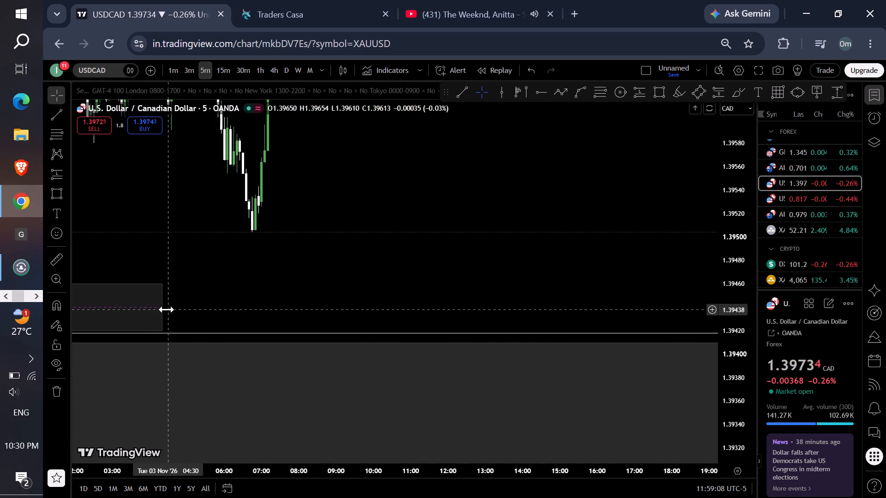
left_click_drag(163, 308, 716, 304)
left_click_drag(645, 240, 0, 279)
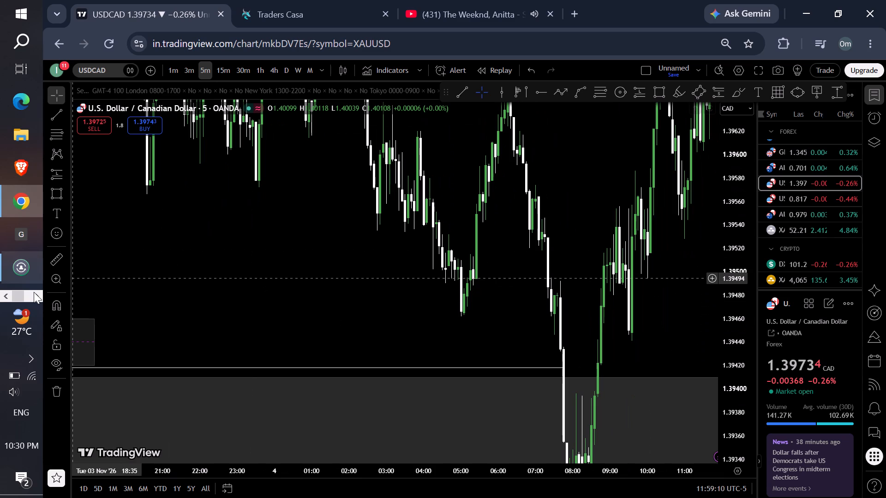
left_click_drag(94, 341, 331, 347)
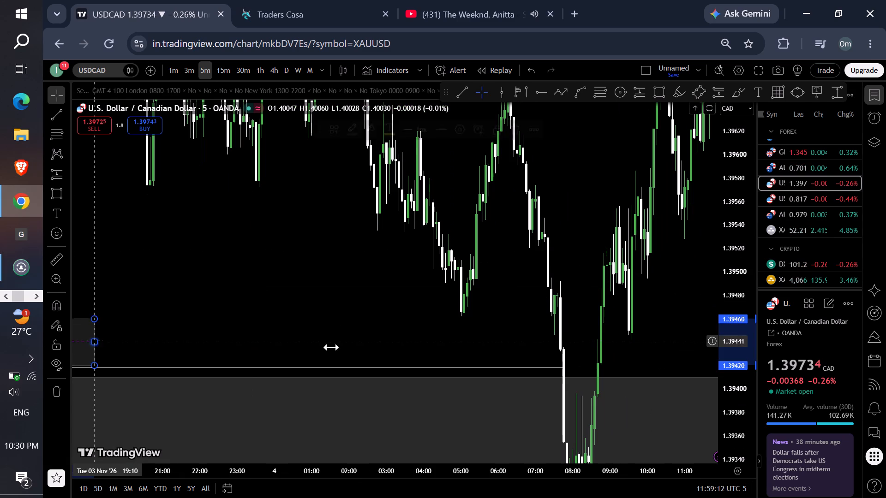
left_click_drag(331, 347, 653, 353)
left_click(702, 303)
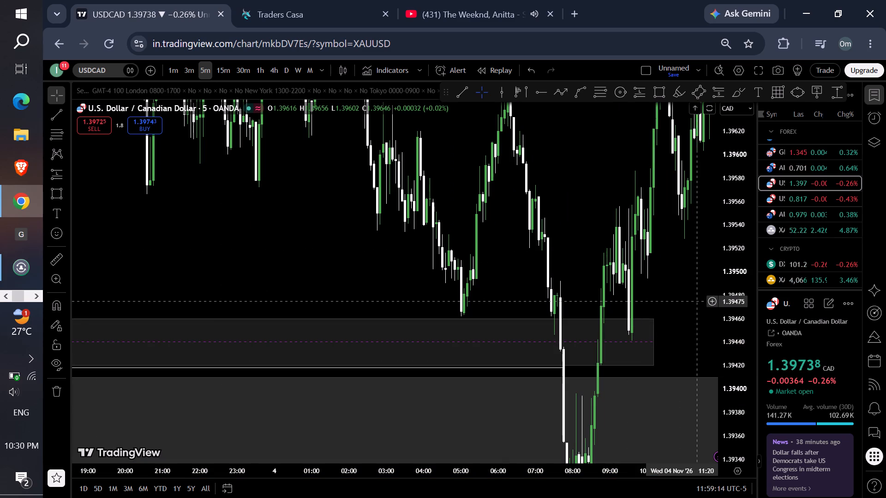
Check the computer's battery level and power mode.
left_click(13, 377)
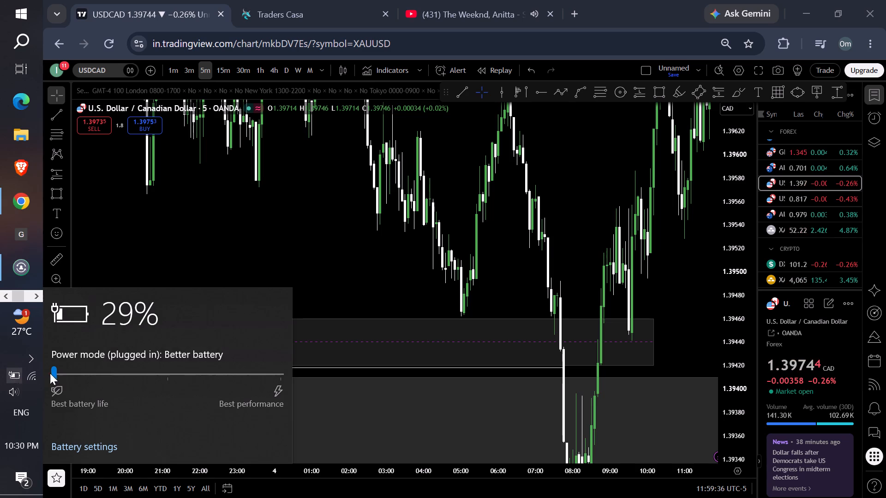
left_click(240, 253)
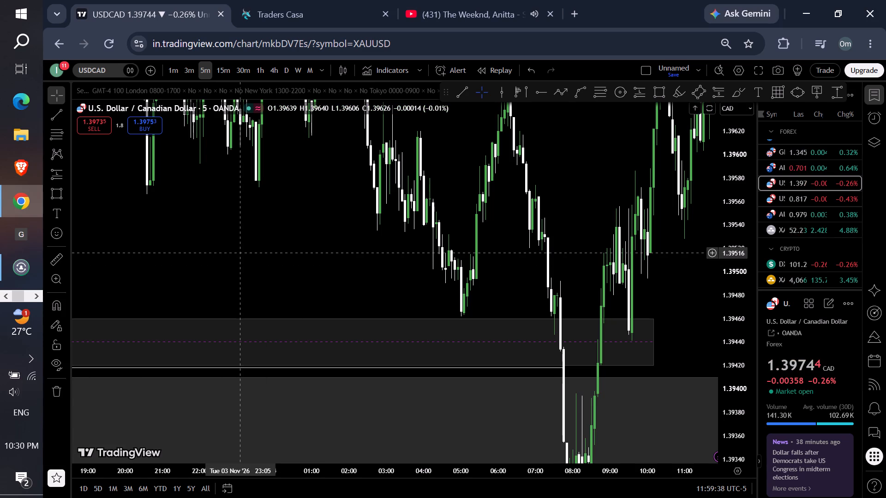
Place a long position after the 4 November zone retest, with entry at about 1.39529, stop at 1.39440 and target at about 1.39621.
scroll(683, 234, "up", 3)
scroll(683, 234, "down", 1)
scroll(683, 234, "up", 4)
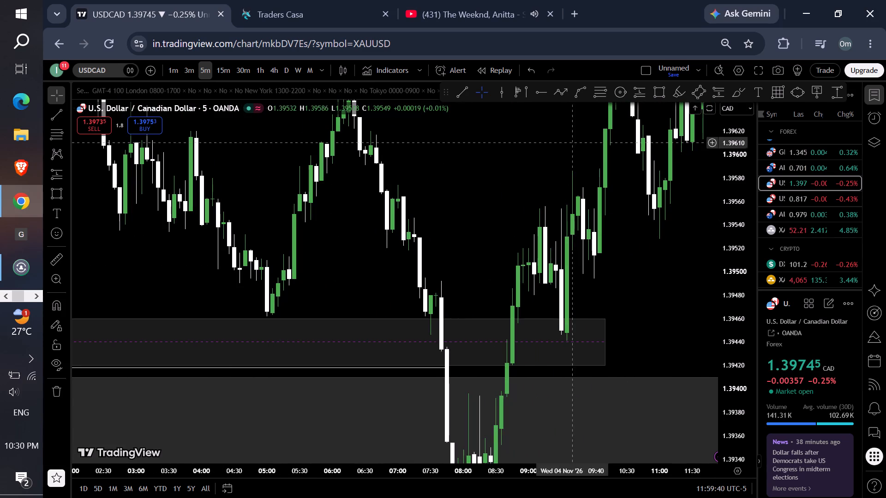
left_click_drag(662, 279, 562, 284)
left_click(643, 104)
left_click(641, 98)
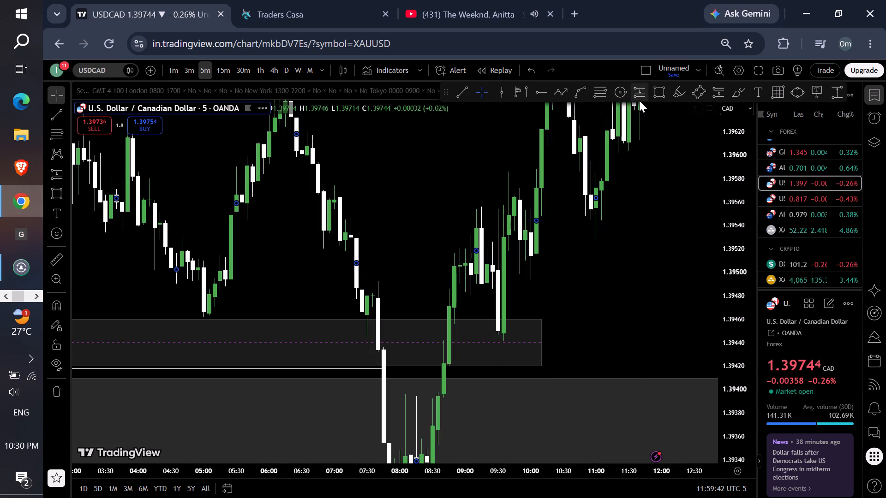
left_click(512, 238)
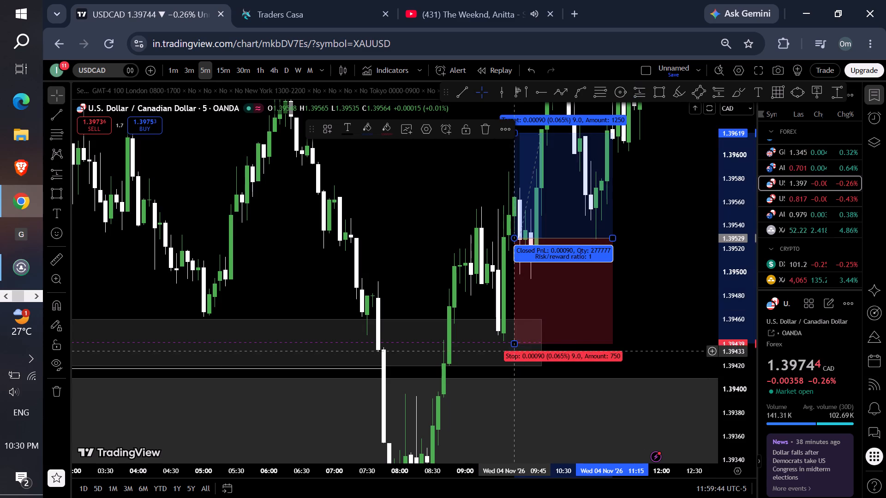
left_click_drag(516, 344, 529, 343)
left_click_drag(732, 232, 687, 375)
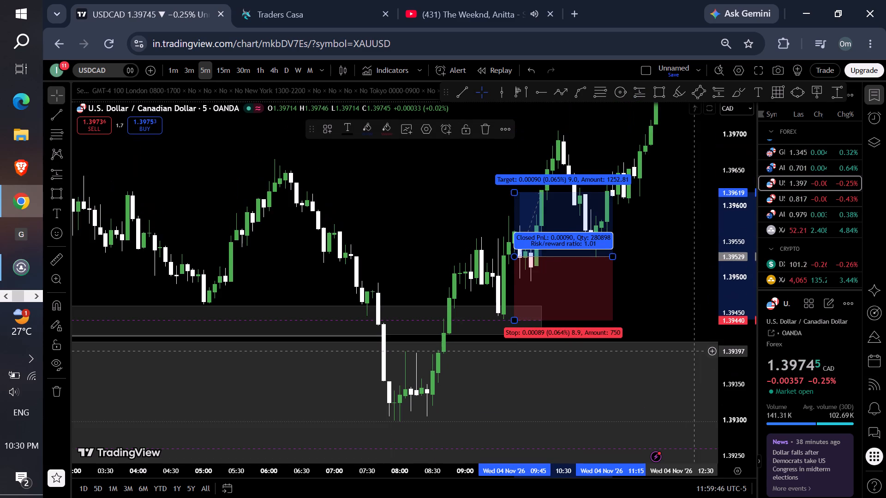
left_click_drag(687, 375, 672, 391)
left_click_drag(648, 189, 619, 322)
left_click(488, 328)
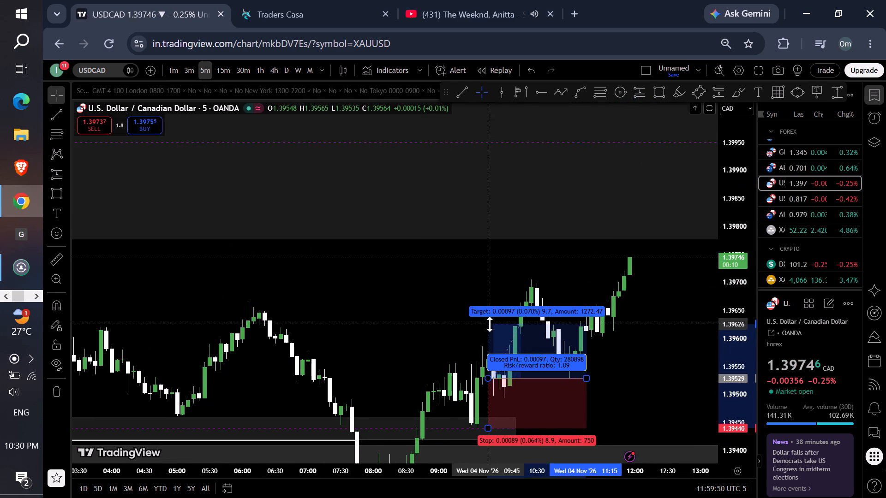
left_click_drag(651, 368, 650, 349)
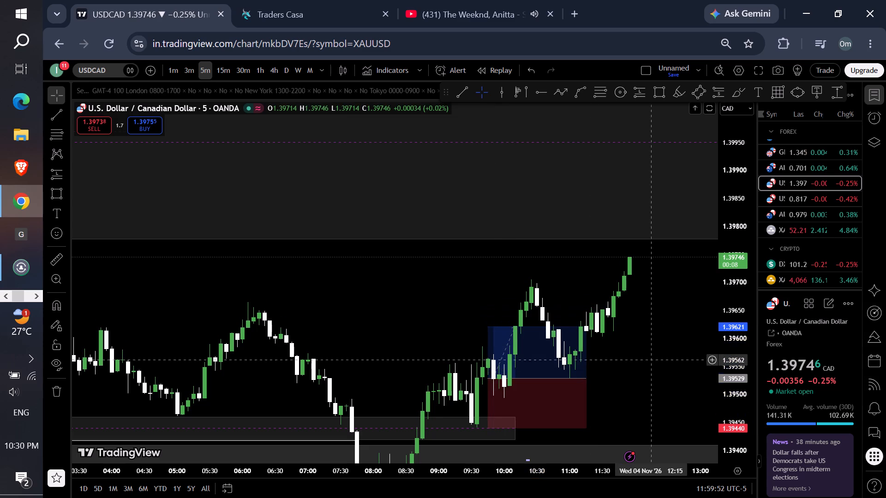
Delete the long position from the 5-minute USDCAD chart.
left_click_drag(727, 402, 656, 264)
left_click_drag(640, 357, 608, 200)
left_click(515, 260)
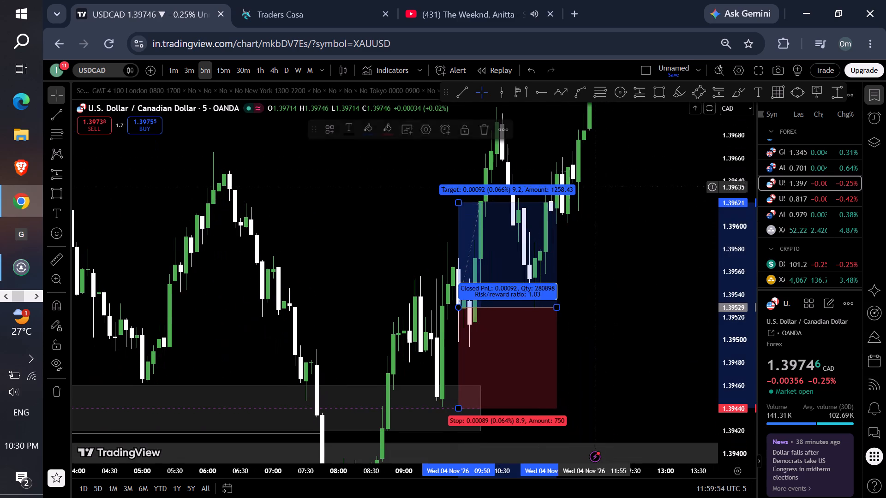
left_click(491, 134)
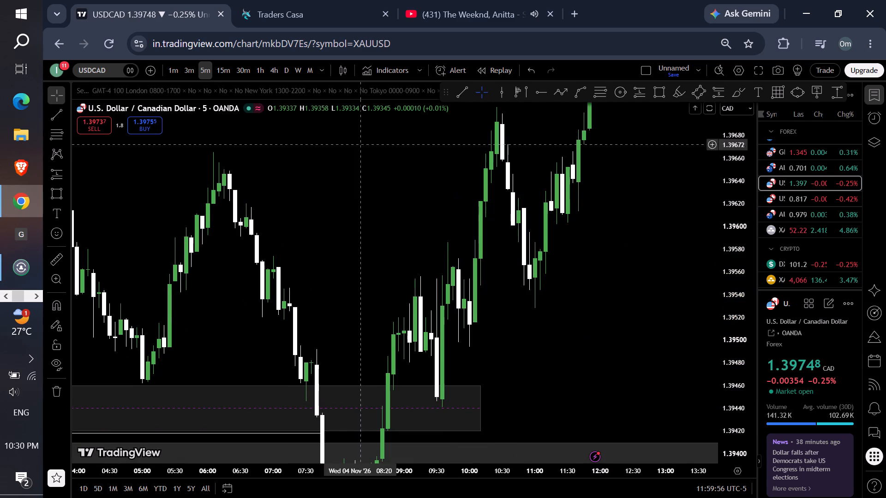
Switch USDCAD to the 4-hour timeframe and examine the latest candle between the zones.
left_click(278, 74)
left_click_drag(725, 138, 698, 323)
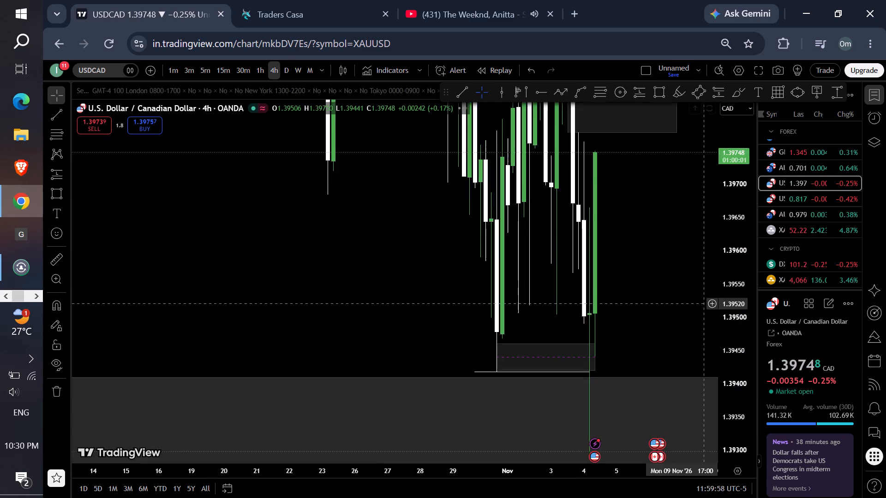
left_click_drag(698, 323, 641, 406)
Close the Traders Casa browser tab.
left_click(385, 12)
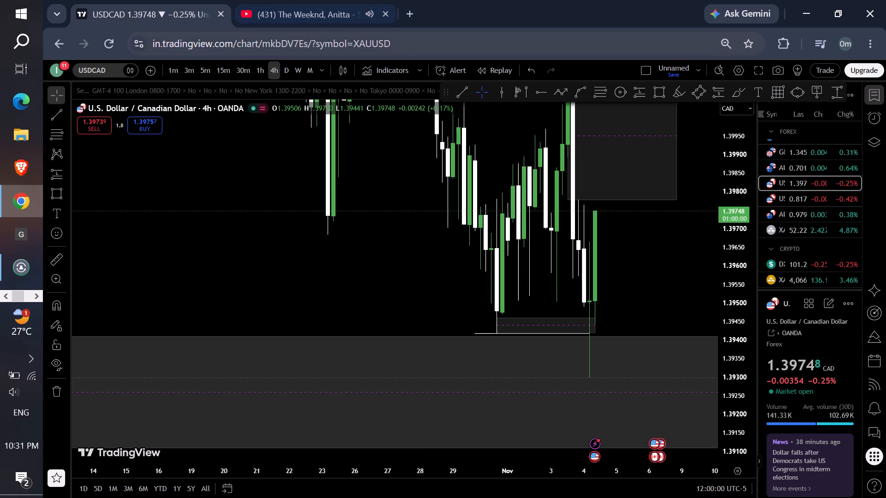
Review USDCAD price between the upper and lower zones on the 4-hour and 1-hour timeframes, hiding the watchlist for a wider chart.
left_click_drag(758, 235, 694, 322)
left_click_drag(672, 243, 664, 322)
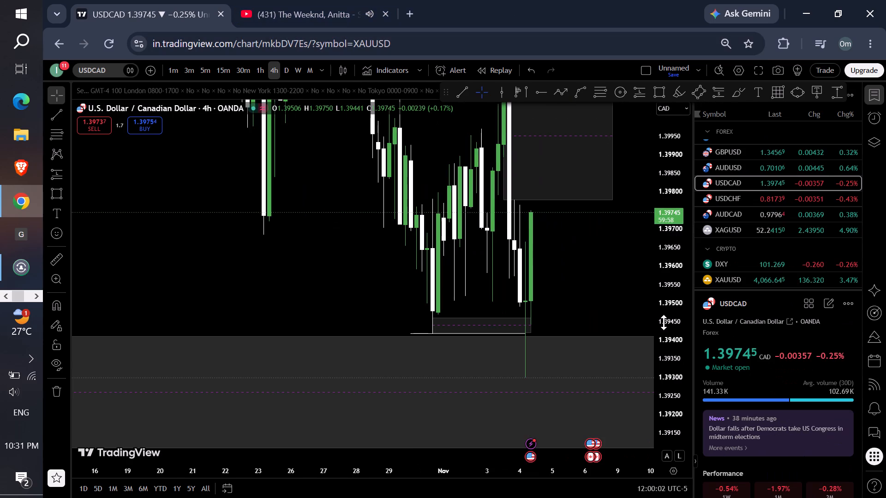
left_click_drag(664, 322, 665, 337)
left_click_drag(613, 264, 547, 300)
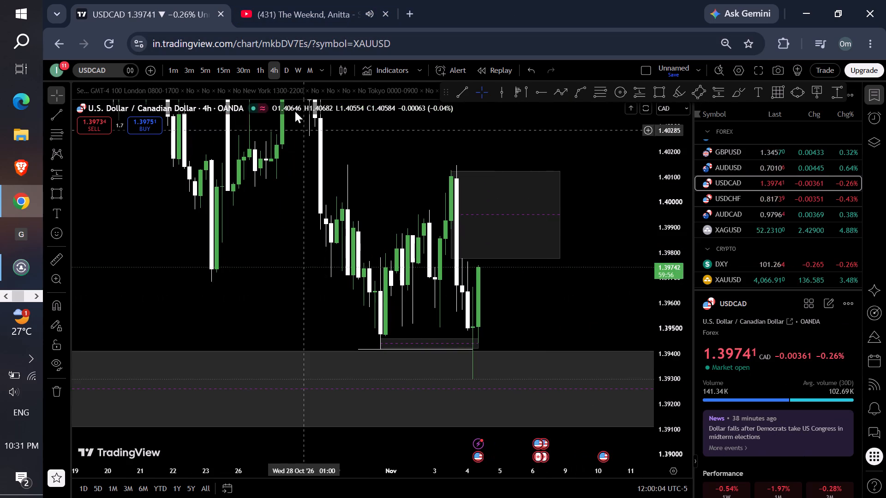
left_click(260, 69)
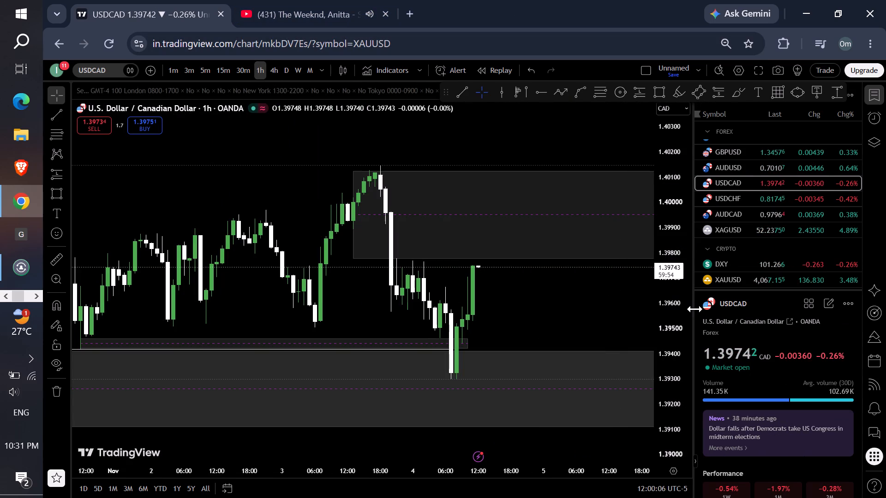
left_click_drag(695, 309, 885, 337)
left_click_drag(847, 359, 816, 306)
left_click_drag(761, 296, 642, 309)
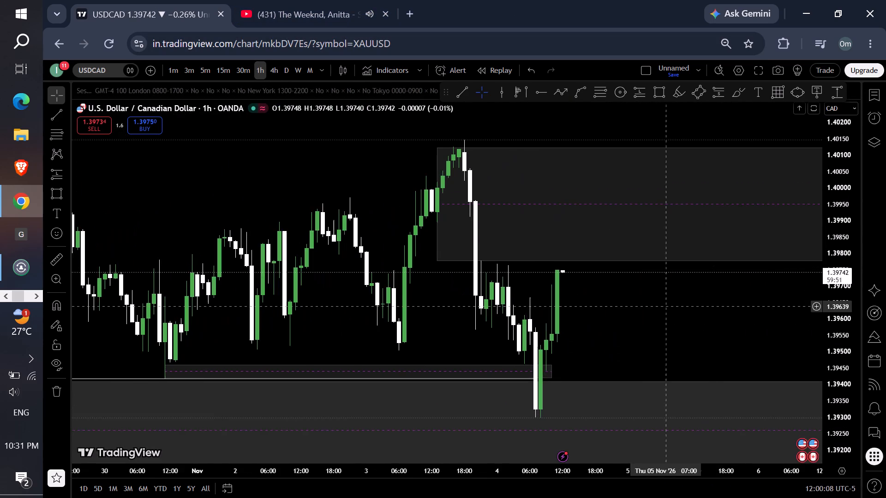
left_click_drag(642, 309, 533, 321)
Switch USDCAD to the daily timeframe and examine price against the daily zones above and below it.
left_click(286, 75)
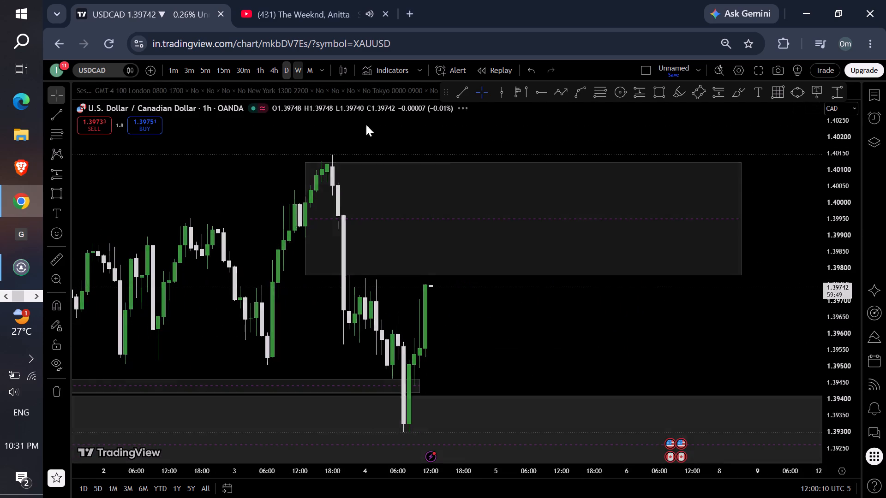
left_click_drag(818, 176, 657, 405)
left_click_drag(835, 251, 674, 440)
left_click_drag(458, 341, 676, 252)
left_click_drag(680, 238, 636, 272)
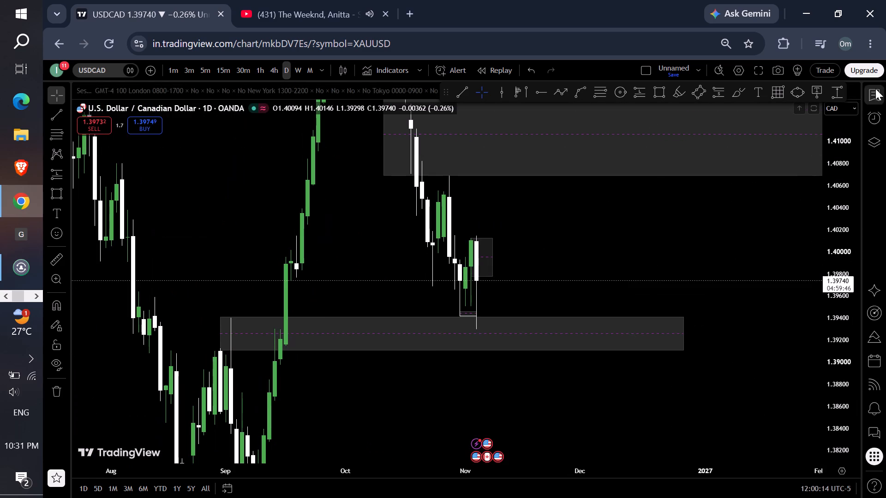
Show the watchlist again and open USDCHF's daily chart with its recent candles and existing zones in view.
left_click(870, 89)
scroll(804, 237, "up", 1)
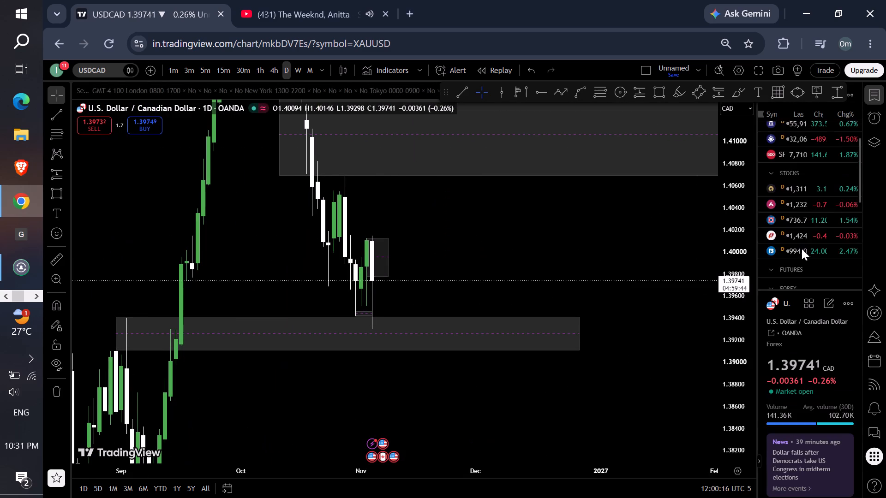
scroll(801, 255, "down", 2)
left_click(800, 231)
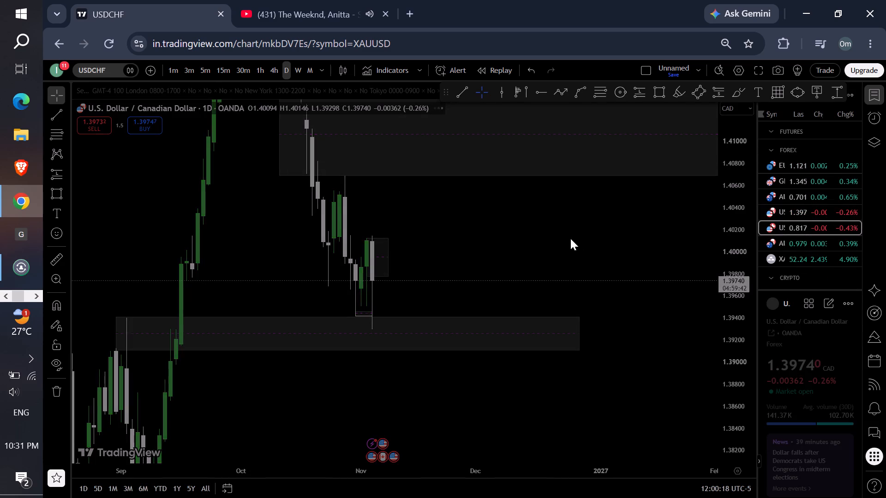
left_click_drag(407, 236, 454, 219)
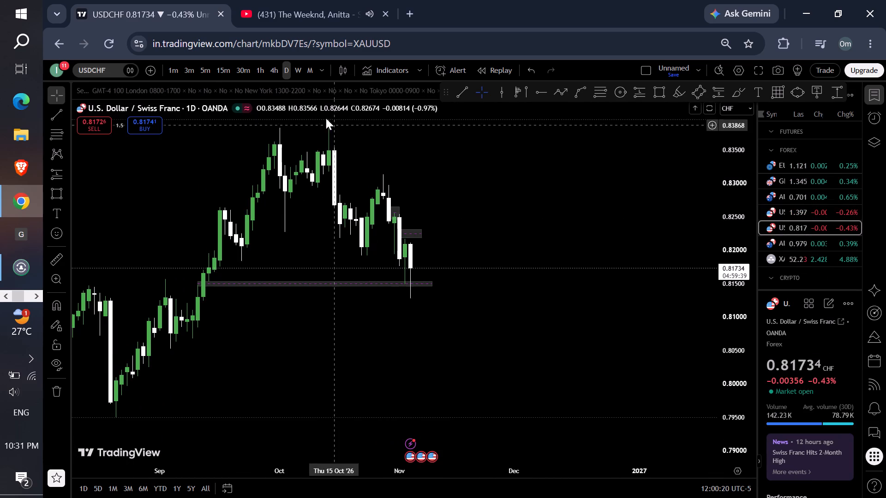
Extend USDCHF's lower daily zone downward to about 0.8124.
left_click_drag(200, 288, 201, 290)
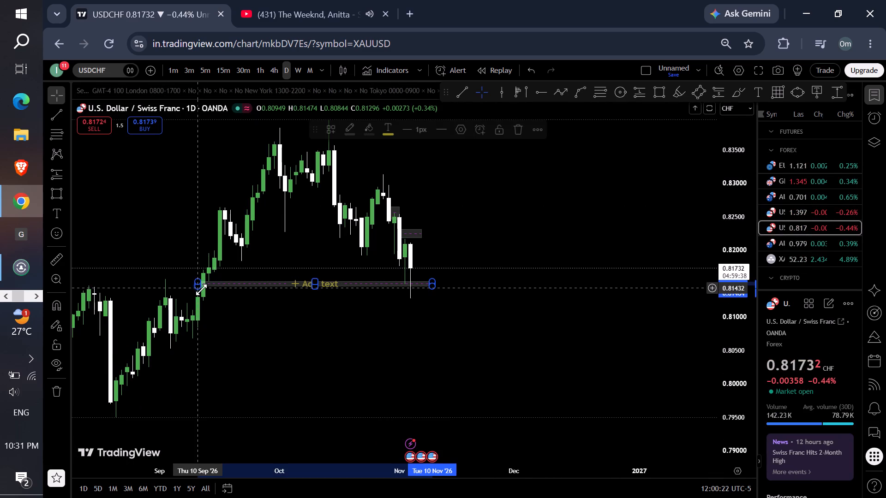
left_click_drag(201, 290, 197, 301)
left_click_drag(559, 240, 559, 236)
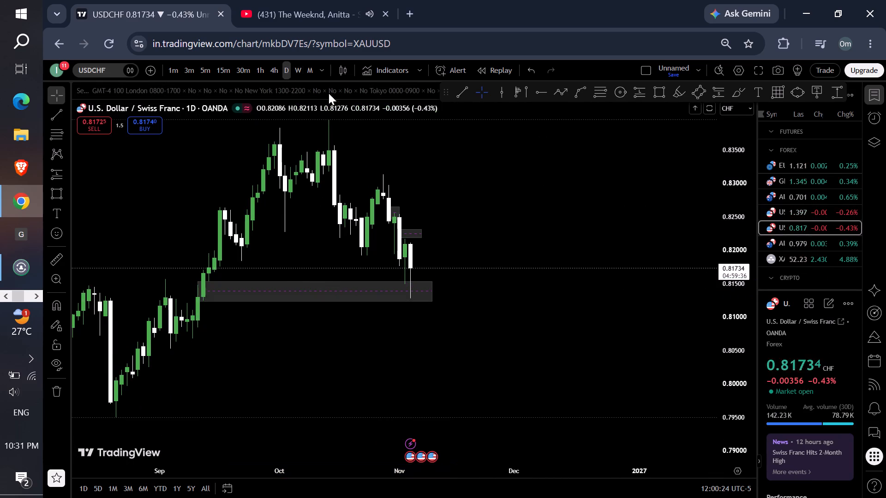
Switch USDCHF to the weekly timeframe and examine recent candles around the lower zone.
left_click(296, 72)
left_click_drag(737, 379, 688, 290)
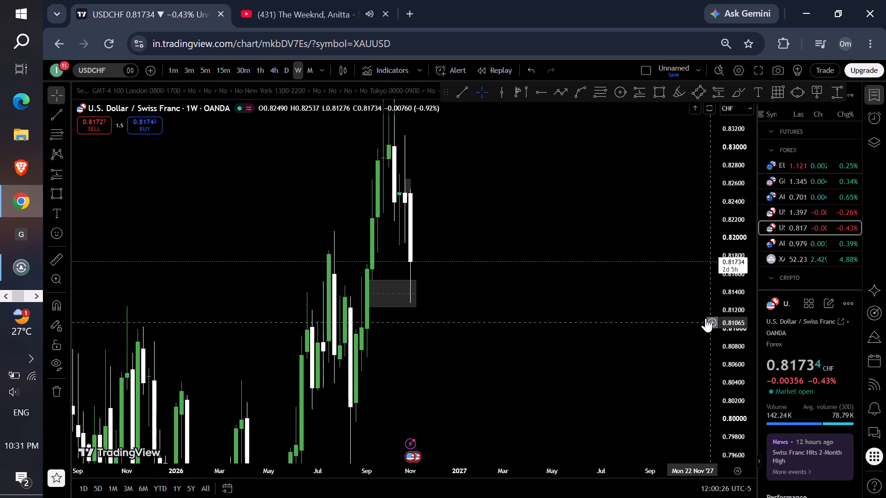
left_click_drag(587, 249, 586, 261)
left_click_drag(725, 178, 715, 302)
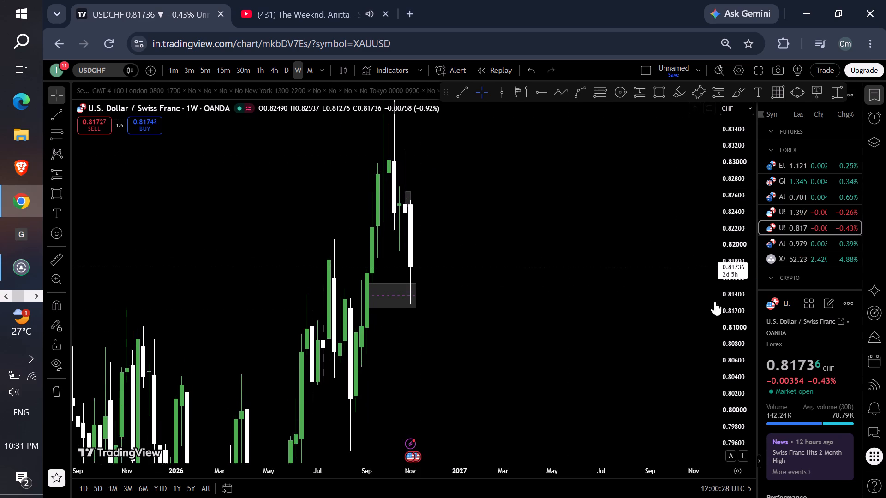
left_click_drag(715, 302, 658, 367)
scroll(389, 186, "down", 1)
scroll(385, 185, "up", 1)
scroll(383, 184, "down", 3)
On USDCHF's monthly chart, resize the lower zone to span about 0.8144 to 0.7955 and extend it forward to mid-2027.
left_click(311, 77)
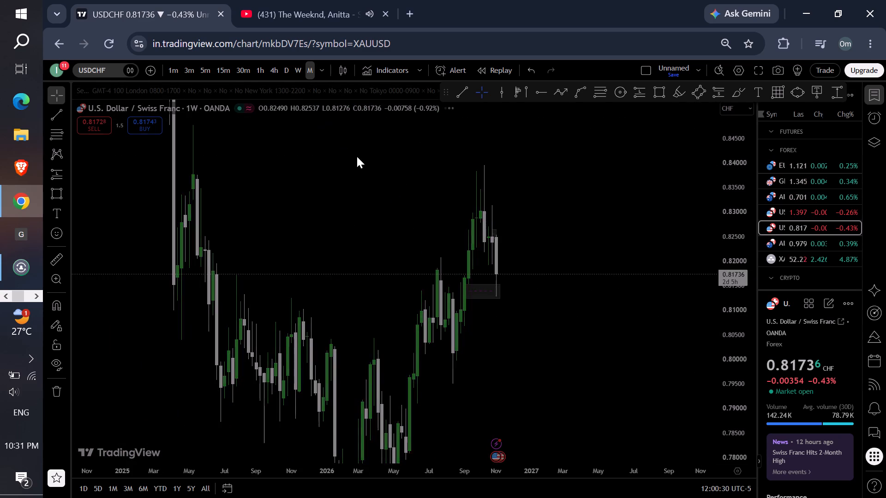
scroll(395, 180, "up", 3)
scroll(395, 180, "down", 1)
scroll(395, 180, "up", 2)
left_click_drag(725, 179, 698, 248)
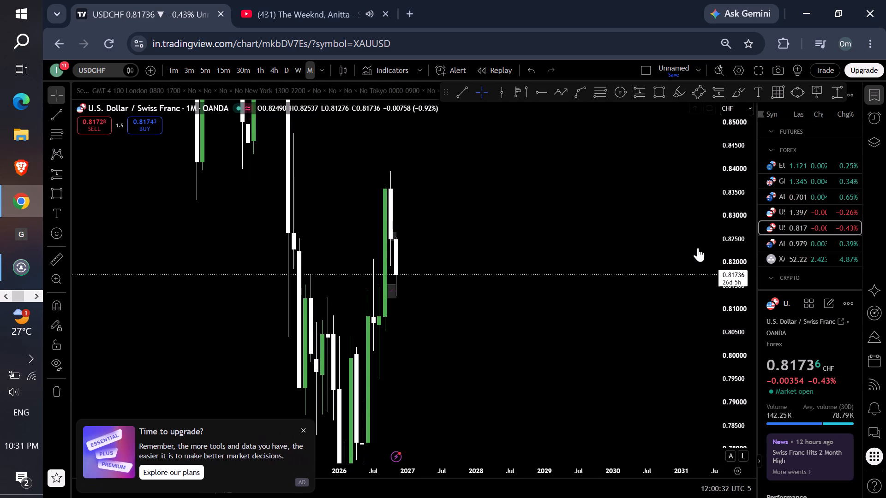
left_click_drag(698, 248, 673, 285)
left_click_drag(383, 293, 377, 312)
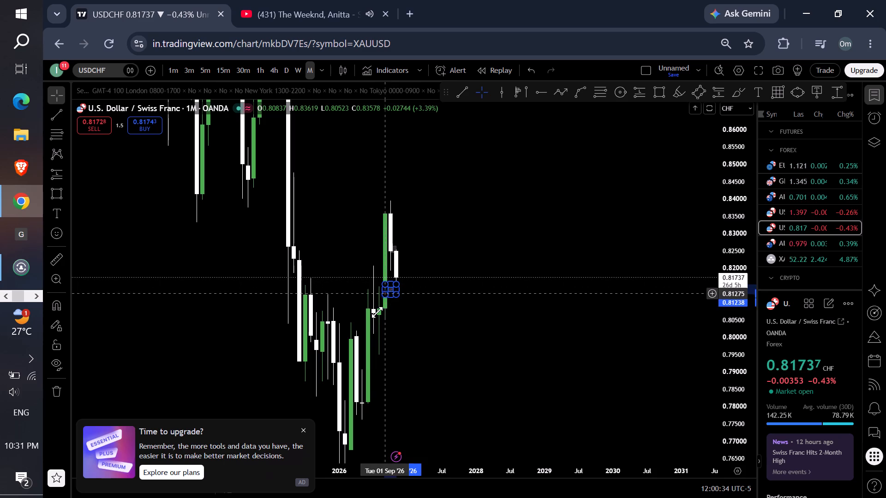
left_click_drag(377, 312, 379, 353)
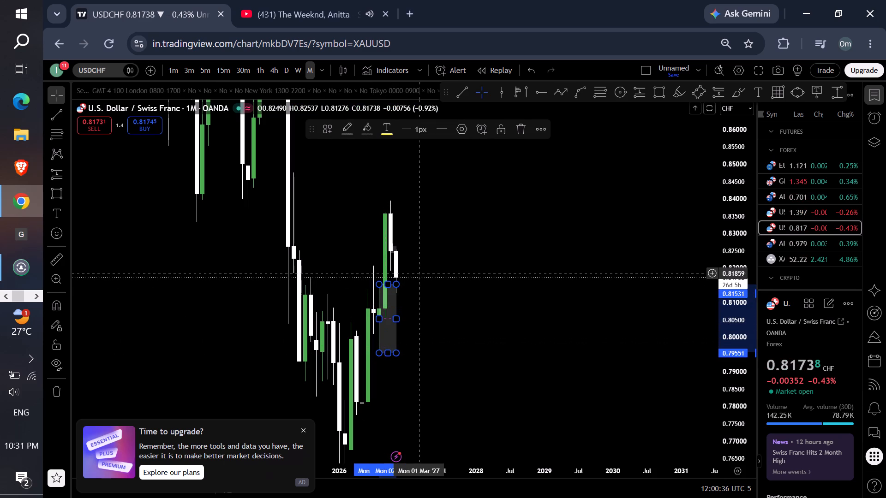
left_click_drag(395, 285, 438, 291)
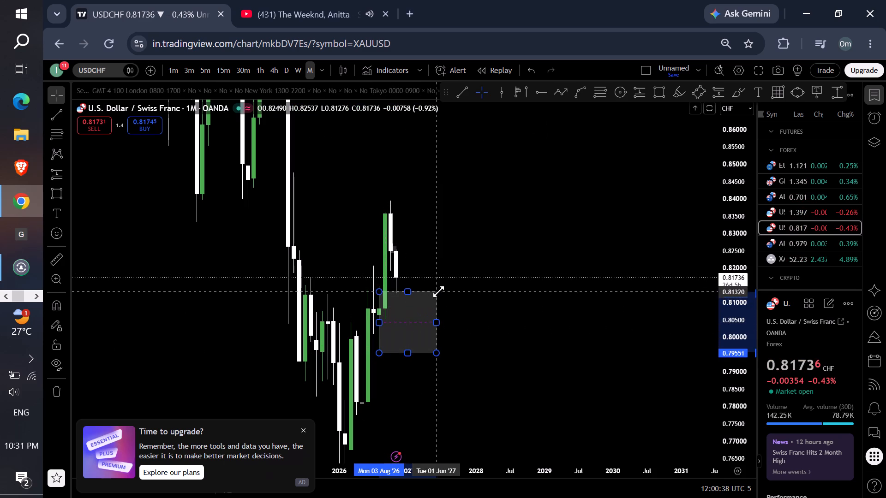
left_click_drag(438, 291, 442, 288)
left_click_drag(480, 249, 480, 242)
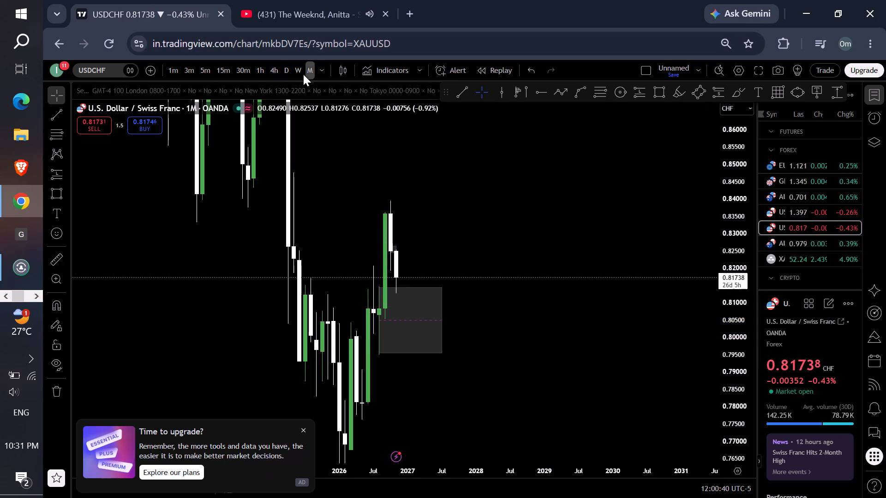
Check the zone on the weekly chart and tighten it on the daily to about 0.8123–0.8067, starting 8 September 2026.
left_click(294, 74)
left_click_drag(750, 412, 744, 409)
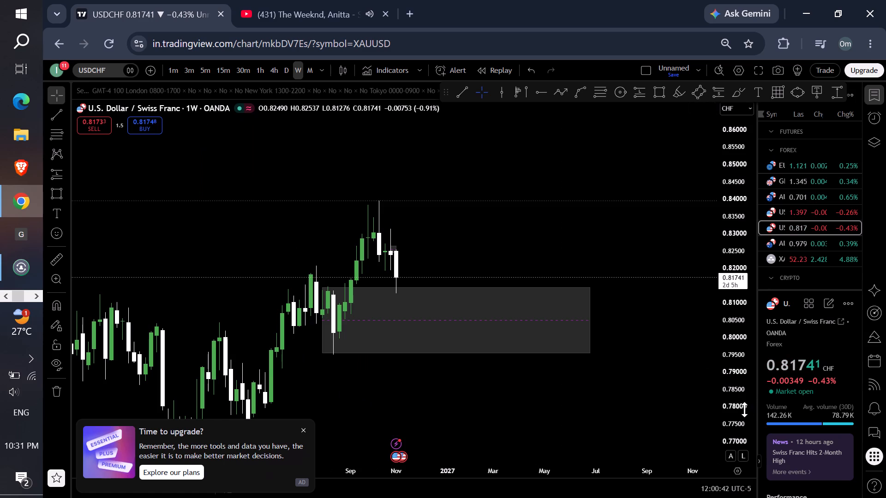
left_click_drag(744, 409, 706, 371)
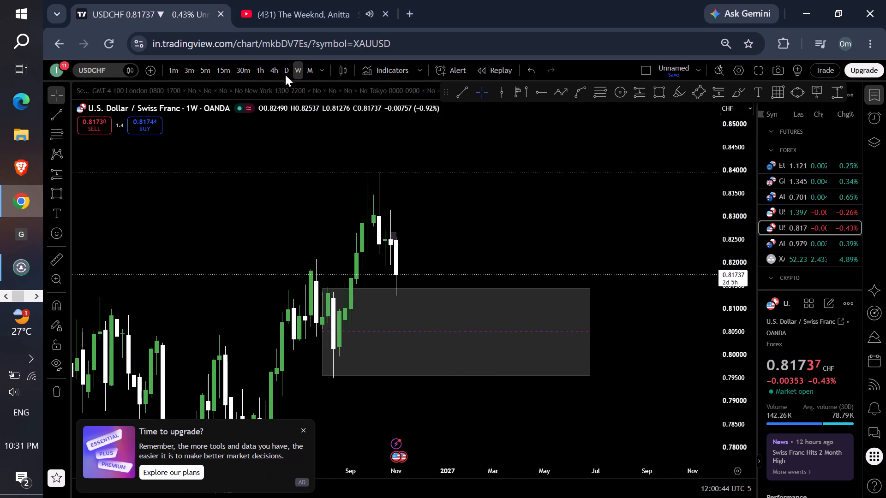
left_click(285, 74)
scroll(266, 337, "down", 2)
scroll(262, 351, "up", 1)
scroll(259, 359, "down", 3)
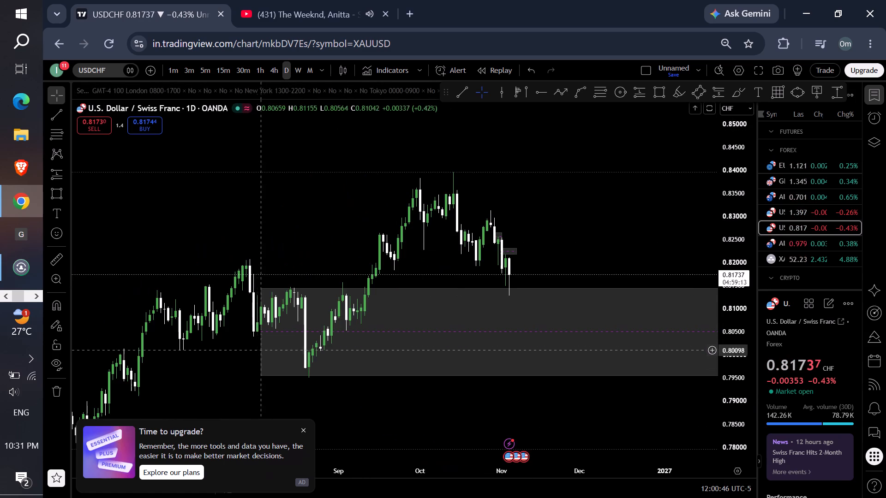
left_click_drag(261, 374, 341, 344)
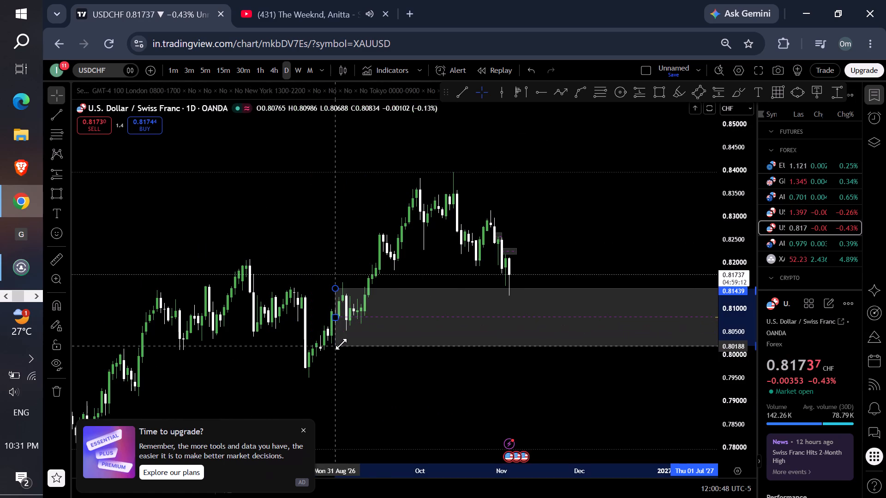
left_click_drag(341, 344, 354, 324)
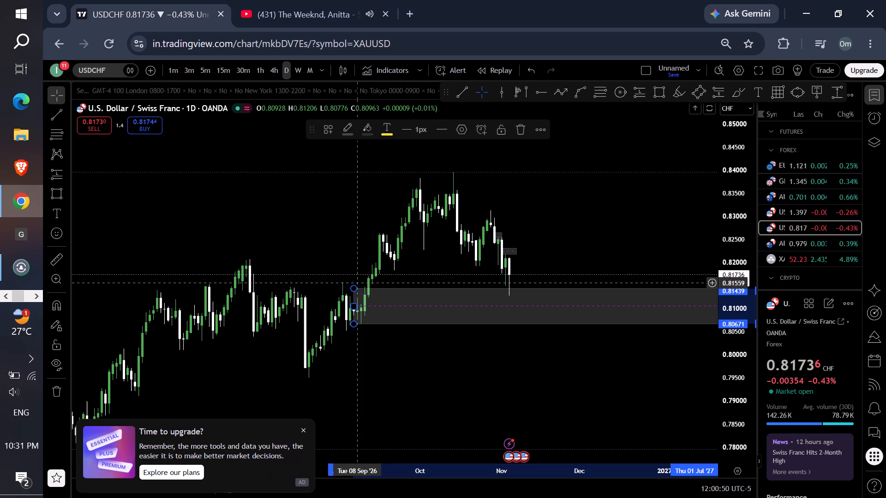
left_click_drag(351, 290, 358, 297)
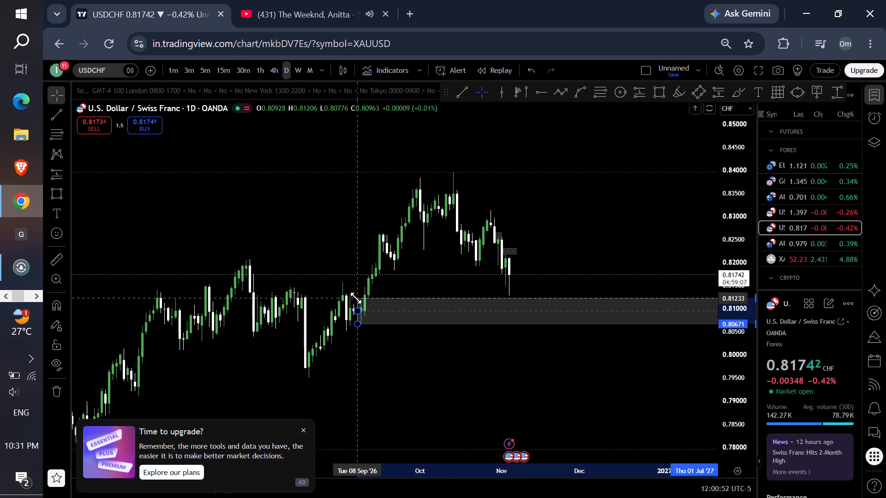
left_click(602, 274)
Switch USDCHF to the 4-hour timeframe and examine recent and earlier price action against the upper and lower zones.
left_click_drag(738, 414, 557, 135)
scroll(458, 193, "up", 3)
scroll(458, 193, "down", 1)
scroll(458, 193, "up", 3)
left_click(280, 74)
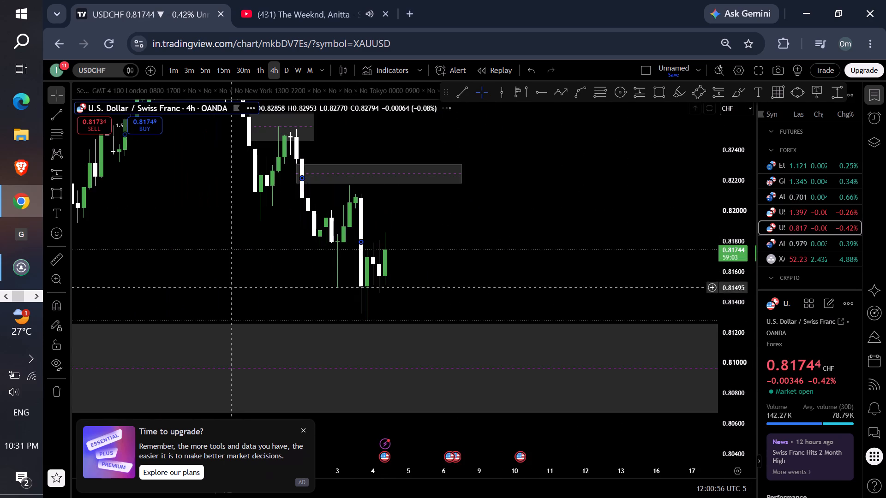
left_click_drag(183, 311, 665, 329)
left_click_drag(363, 313, 885, 327)
left_click_drag(391, 290, 401, 292)
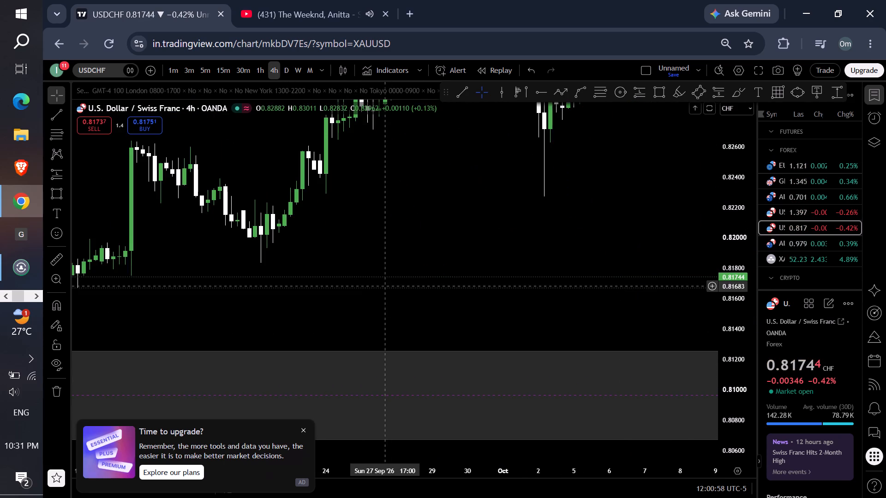
left_click_drag(401, 292, 673, 254)
left_click_drag(650, 305, 112, 224)
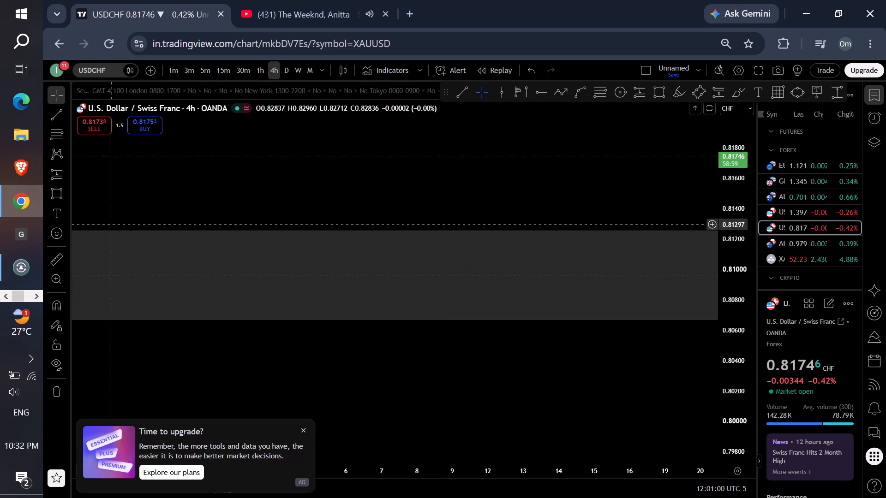
left_click_drag(112, 224, 114, 223)
left_click_drag(576, 217, 11, 207)
left_click_drag(600, 172, 516, 294)
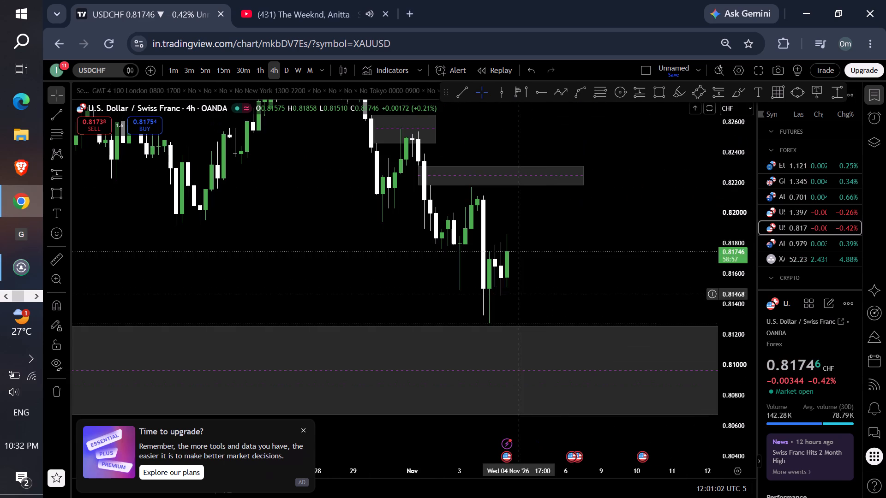
scroll(557, 249, "up", 2)
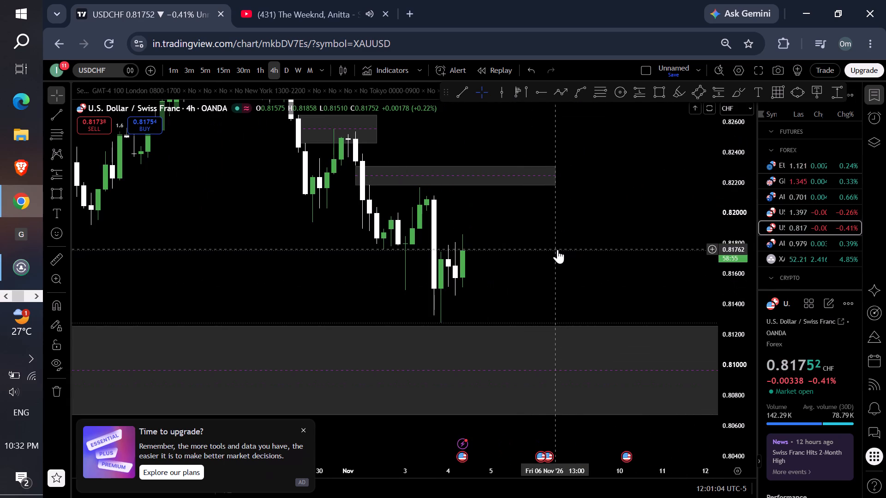
Draw a rectangle zone over the large 4-hour bearish candle from about 0.8202 down to 0.8174, starting 3 November 13:00.
left_click_drag(739, 312, 634, 187)
left_click_drag(616, 178, 589, 216)
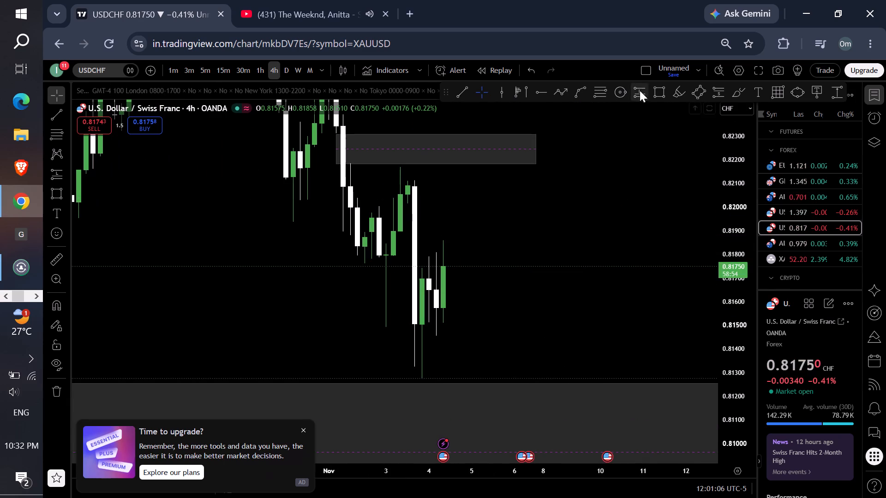
left_click(667, 94)
left_click(406, 202)
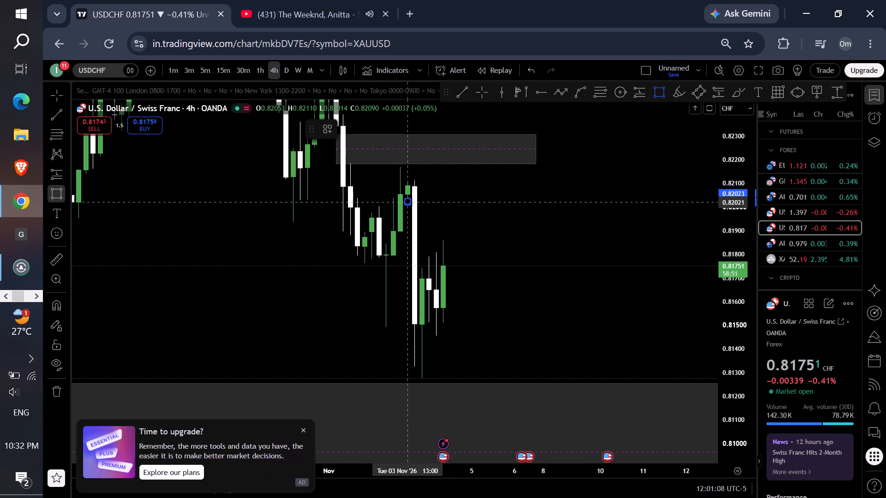
left_click(451, 269)
left_click(505, 258)
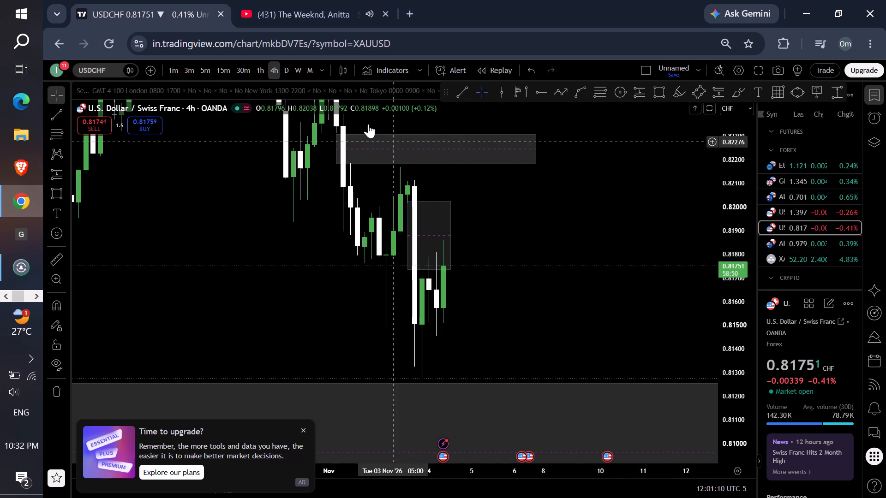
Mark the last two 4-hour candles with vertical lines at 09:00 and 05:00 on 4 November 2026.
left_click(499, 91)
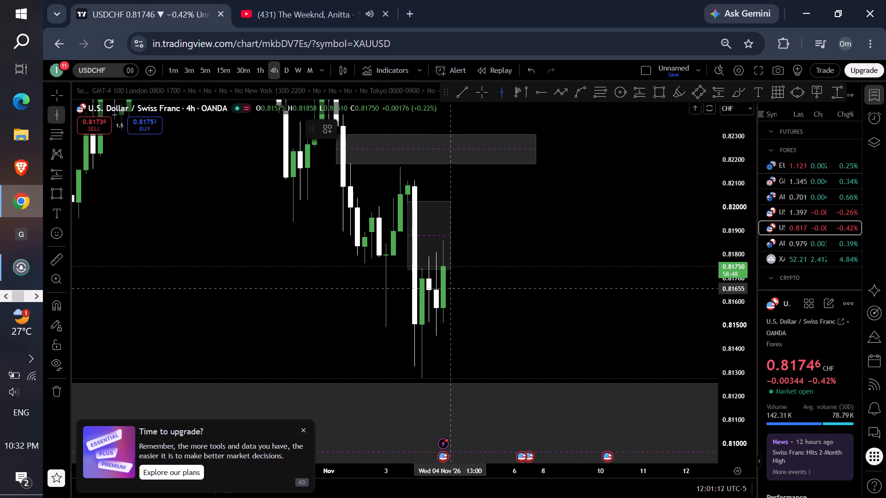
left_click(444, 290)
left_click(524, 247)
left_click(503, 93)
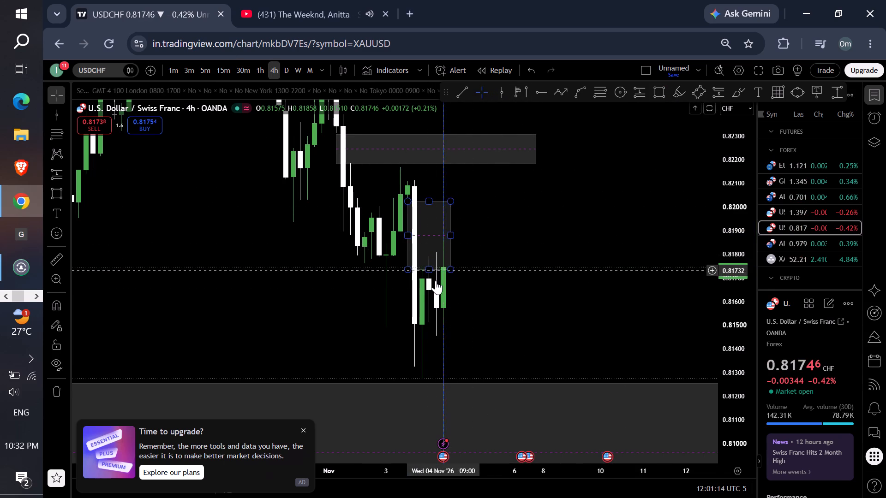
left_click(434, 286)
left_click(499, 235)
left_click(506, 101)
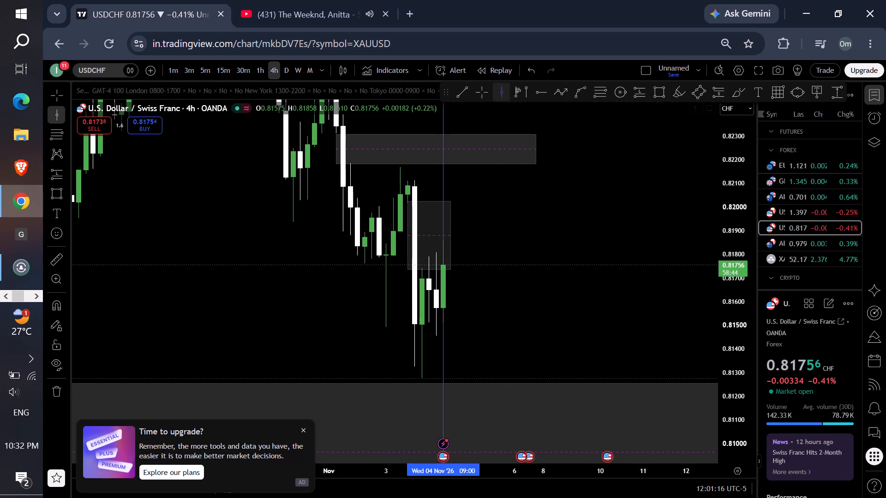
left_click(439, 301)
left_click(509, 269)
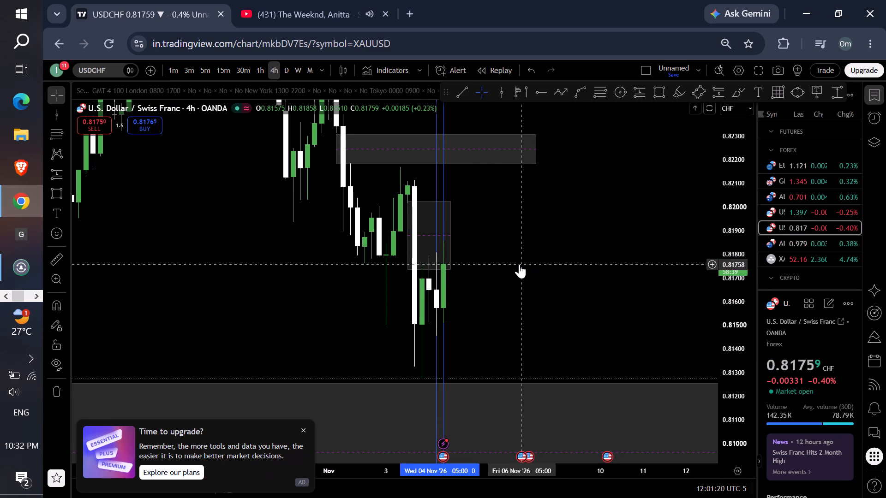
Switch USDCHF to the 15-minute timeframe and examine price around the two vertical lines and the new zone.
left_click(222, 70)
scroll(550, 289, "down", 1)
scroll(549, 290, "up", 1)
scroll(549, 291, "down", 1)
scroll(549, 293, "up", 1)
scroll(550, 294, "down", 1)
scroll(550, 295, "up", 1)
scroll(551, 296, "down", 1)
left_click_drag(733, 411, 734, 406)
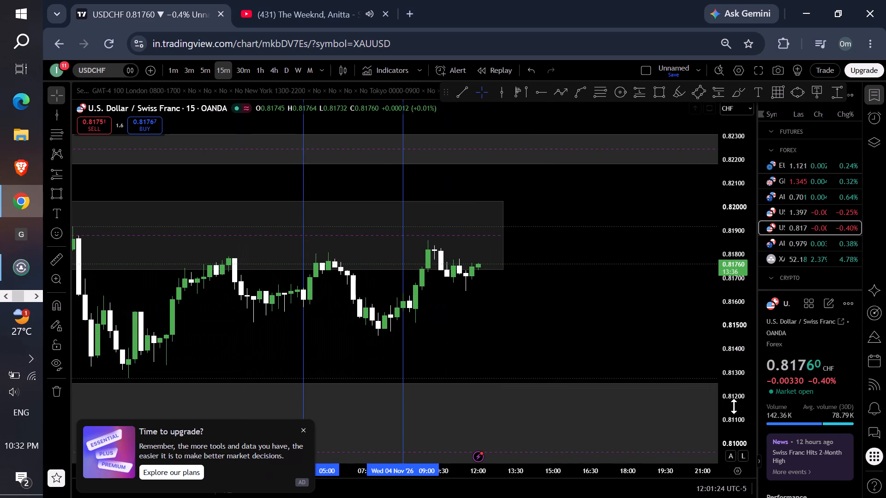
left_click_drag(734, 406, 641, 169)
left_click_drag(596, 247, 614, 264)
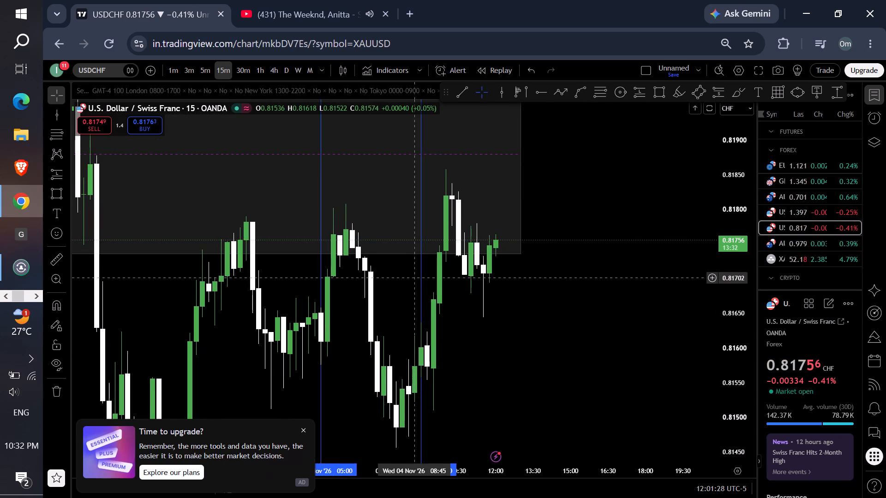
left_click_drag(417, 282, 437, 295)
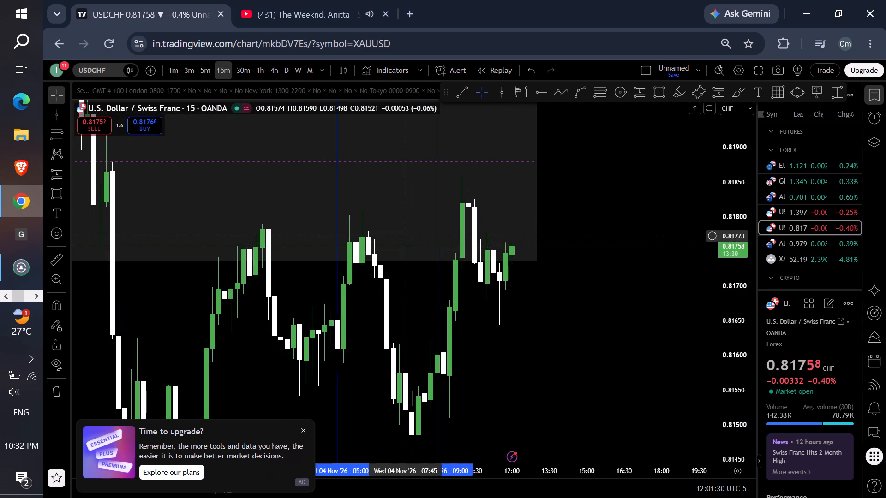
left_click_drag(724, 261, 718, 261)
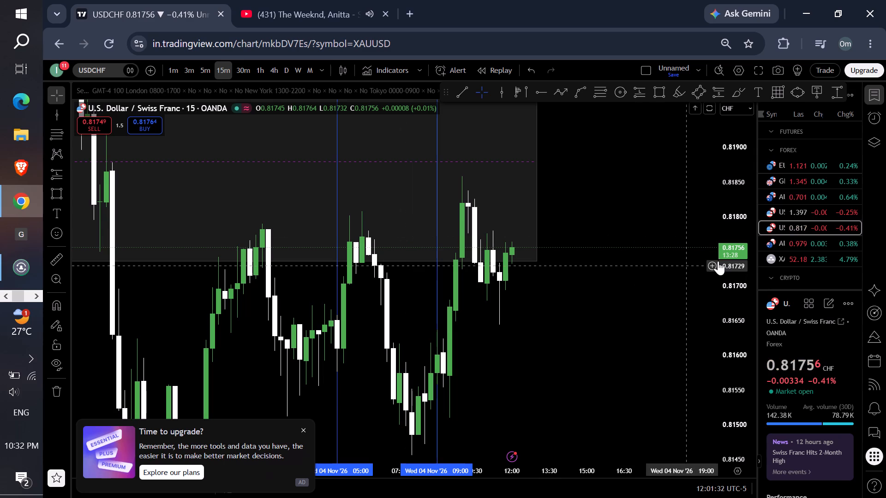
left_click_drag(718, 261, 622, 348)
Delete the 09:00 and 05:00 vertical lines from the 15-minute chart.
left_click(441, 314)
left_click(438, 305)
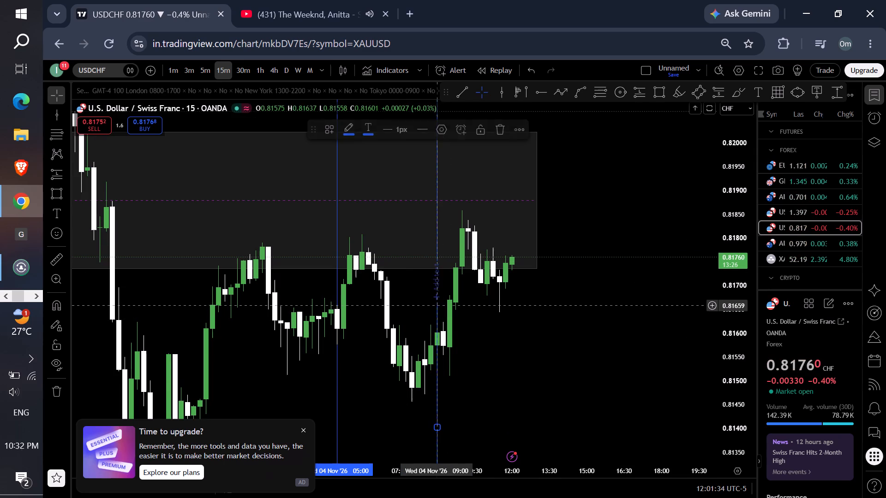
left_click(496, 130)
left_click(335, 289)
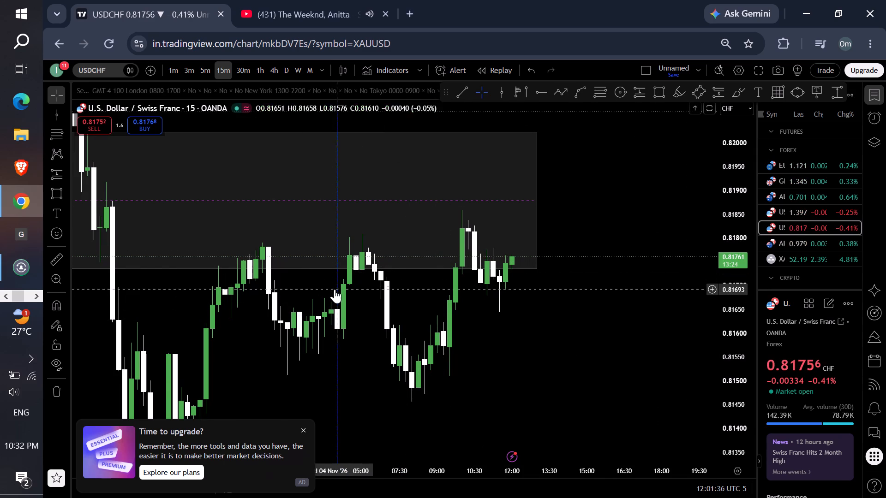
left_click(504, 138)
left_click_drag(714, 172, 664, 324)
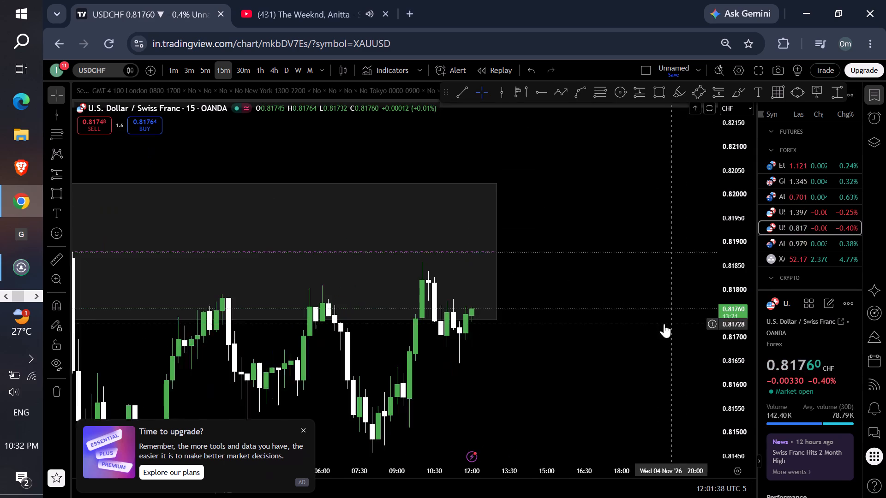
Switch USDCHF to the 1-hour timeframe and delete the rectangle zone spanning about 0.8202 to 0.8174.
left_click_drag(664, 324, 650, 320)
left_click(263, 73)
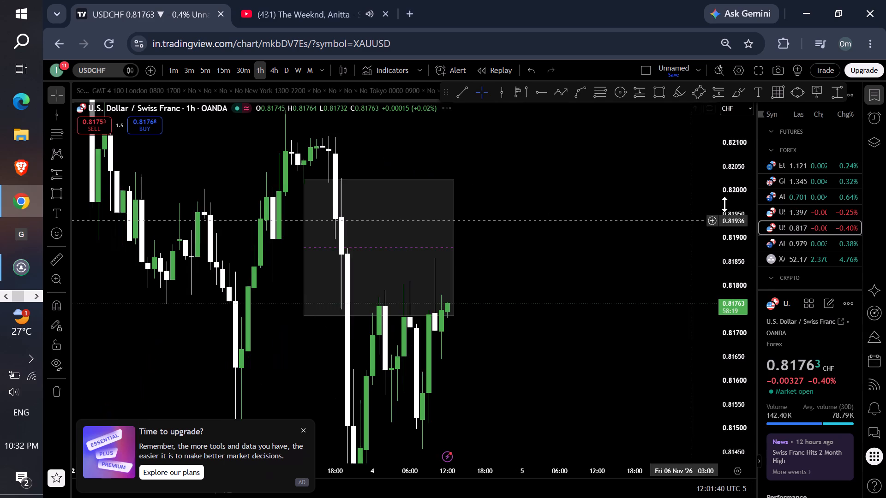
left_click_drag(733, 186, 673, 328)
left_click_drag(493, 354, 577, 297)
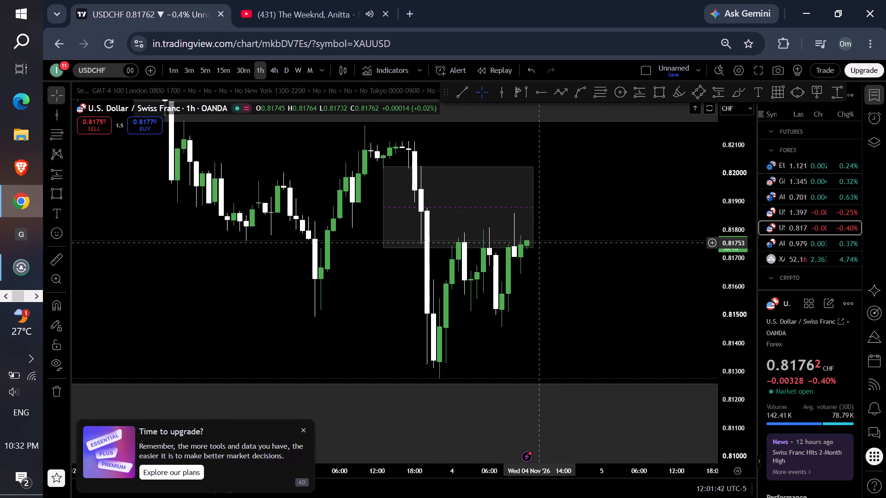
left_click(534, 247)
left_click(520, 132)
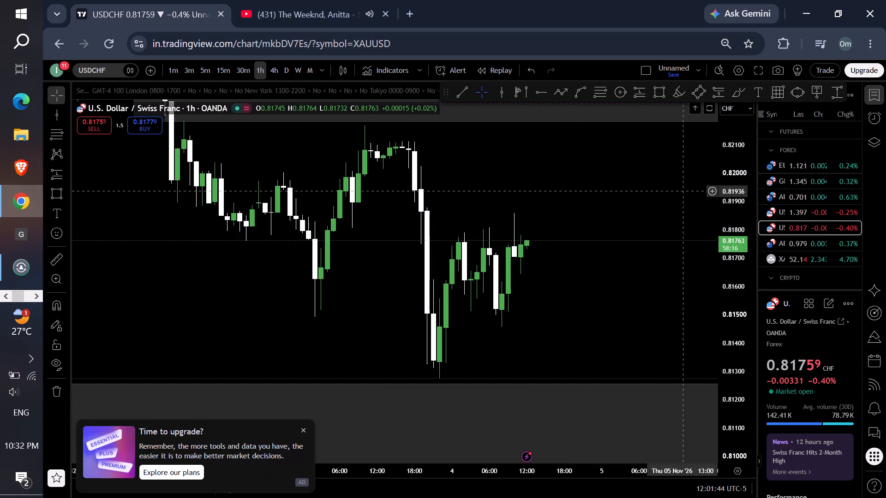
On USDCHF's daily timeframe, resize the upper small rectangle zone to span about 0.8277 to 0.8256, extending to mid-November 2026.
left_click_drag(732, 200, 694, 296)
left_click(290, 74)
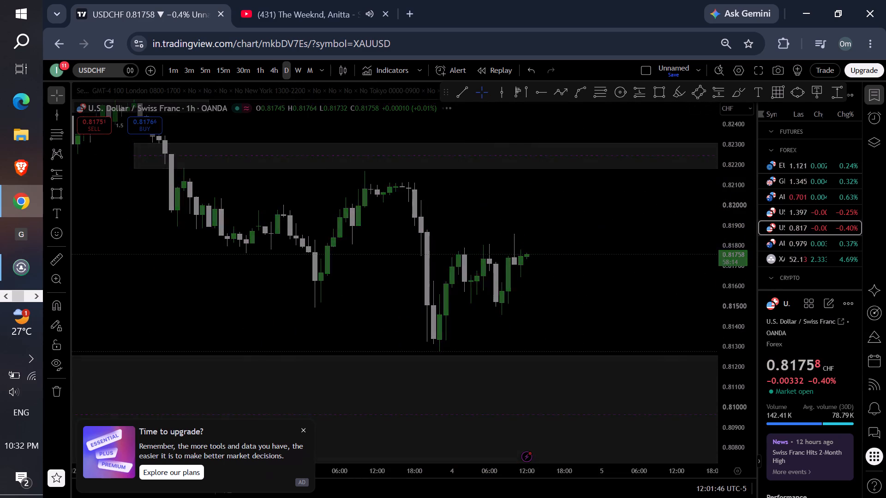
left_click_drag(720, 215, 698, 326)
left_click_drag(625, 229, 551, 298)
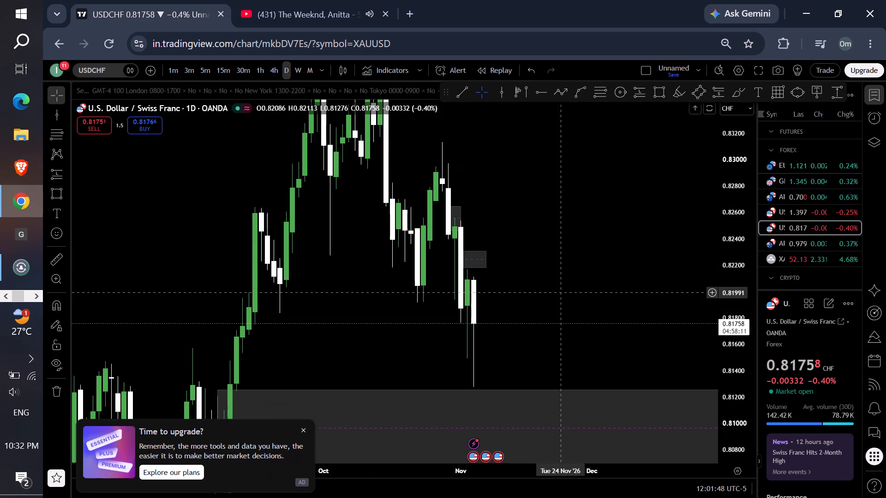
left_click_drag(448, 203, 439, 190)
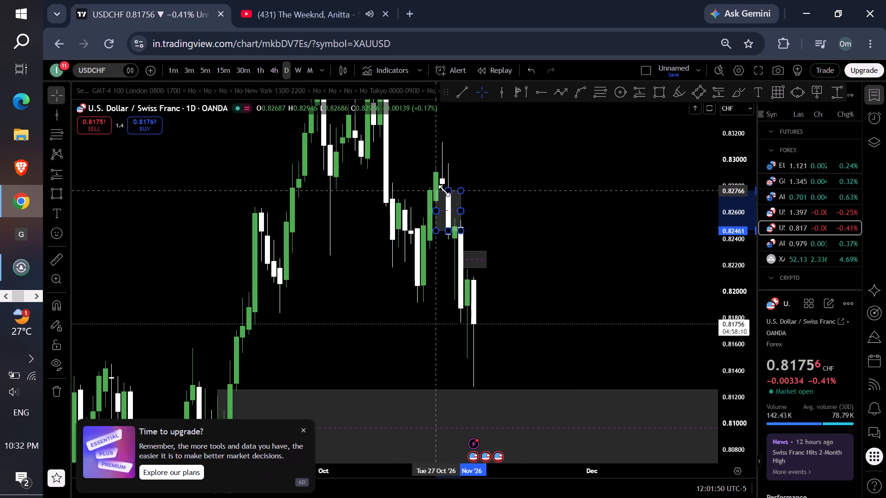
left_click_drag(463, 230, 522, 218)
left_click(538, 286)
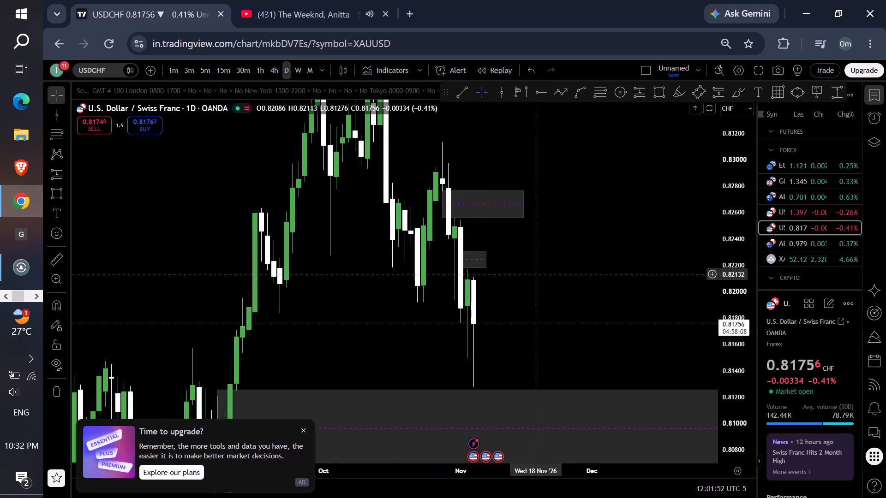
Switch USDCHF to the weekly timeframe and examine price against its zones.
left_click(303, 76)
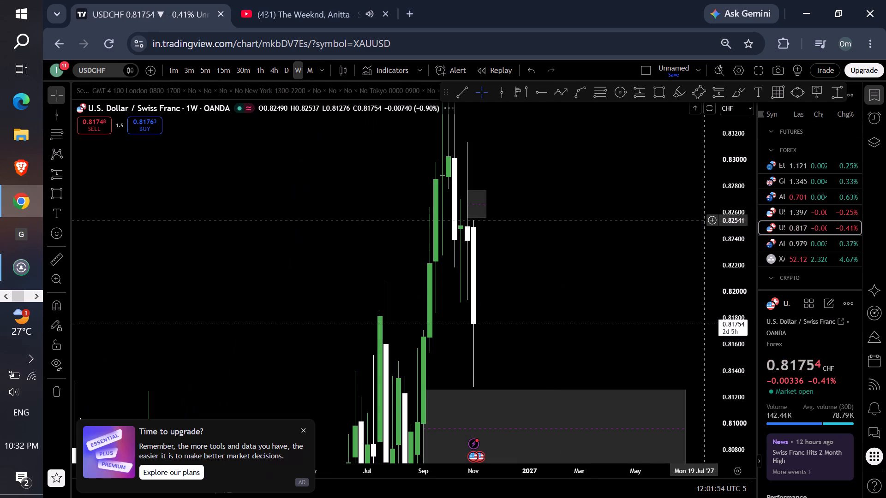
left_click_drag(712, 228, 708, 329)
left_click_drag(749, 268, 704, 357)
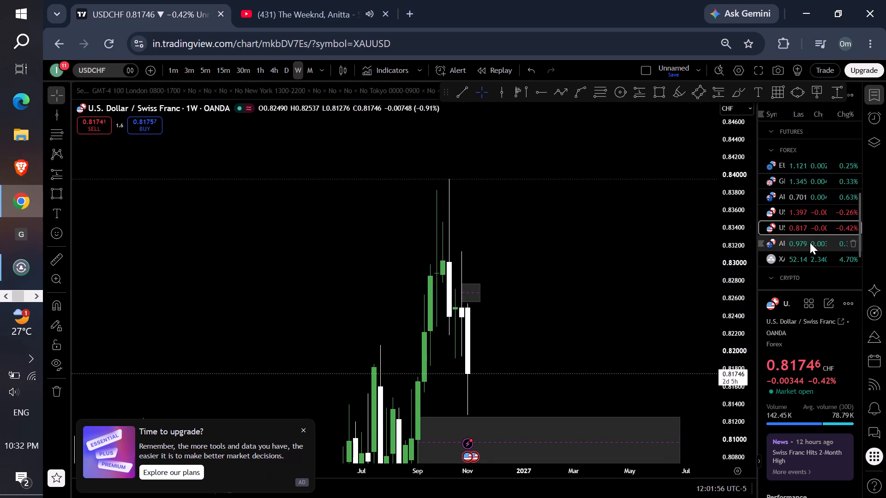
Open AUDCAD from the watchlist, dismiss the upgrade advert and examine the weekly liquidity line and zones.
left_click(810, 243)
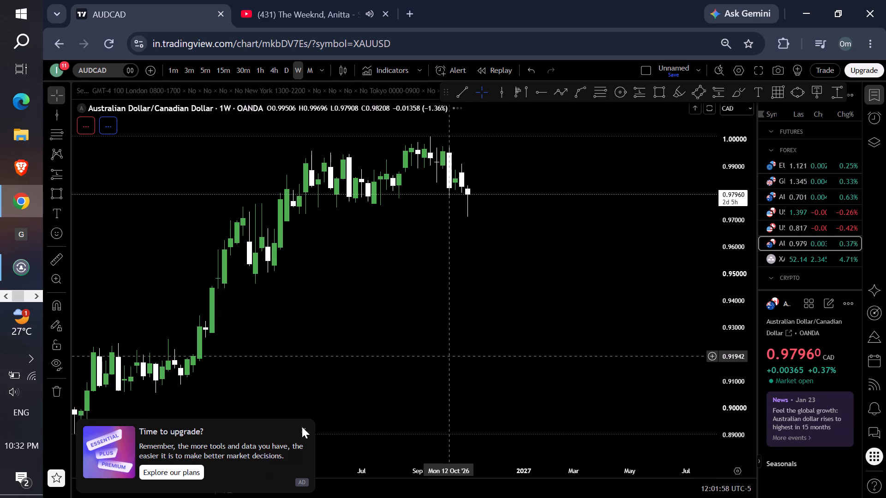
left_click(303, 430)
left_click_drag(559, 255, 535, 324)
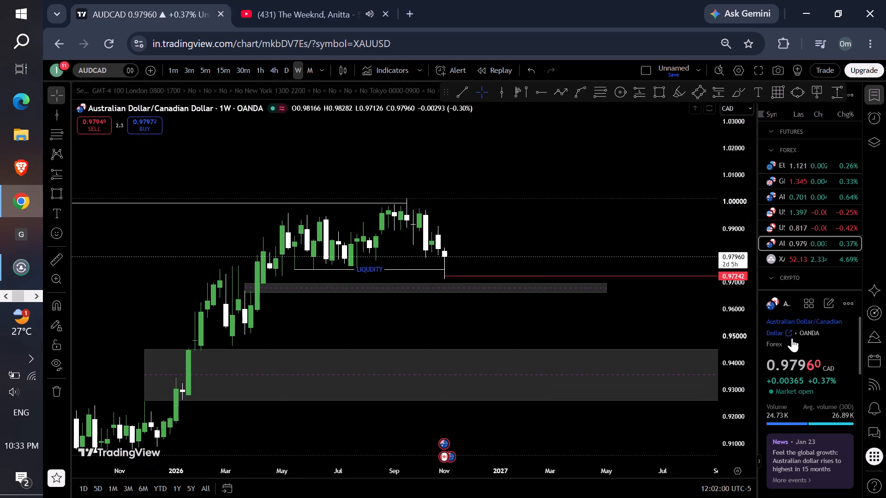
left_click(610, 111)
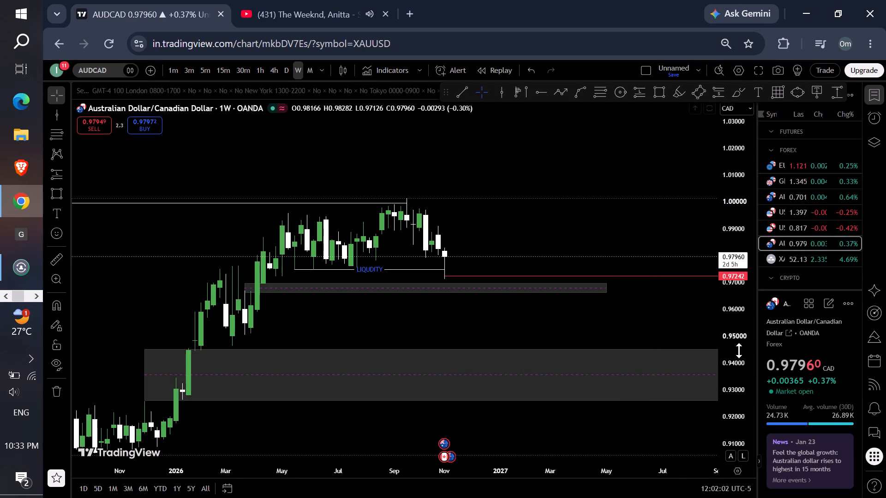
left_click_drag(739, 372, 670, 168)
left_click_drag(594, 172, 557, 255)
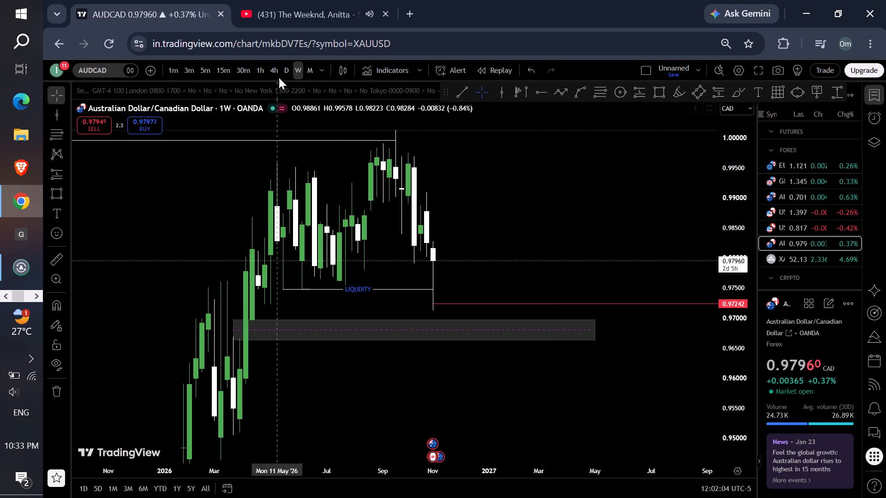
On AUDCAD's daily timeframe, draw a rectangle zone from about 0.9802 down to 0.9796, starting 30 October 2026.
left_click(285, 71)
left_click_drag(745, 410, 629, 187)
left_click_drag(595, 184, 605, 178)
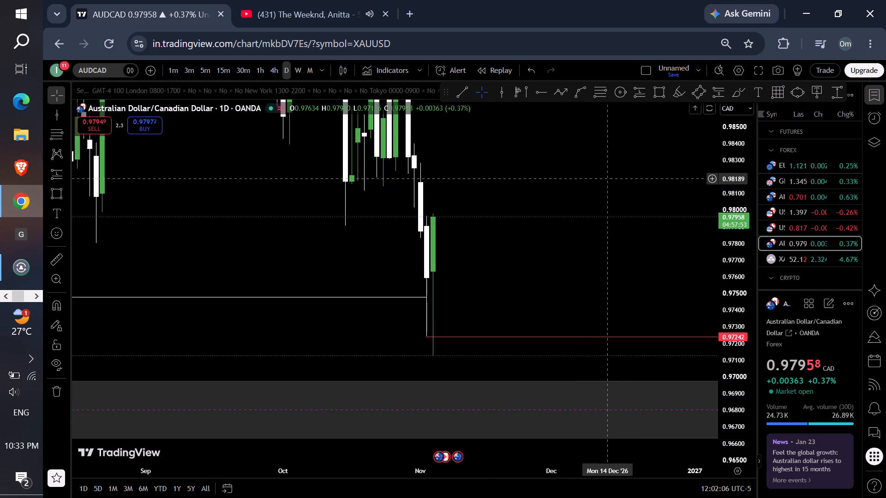
left_click_drag(605, 178, 548, 272)
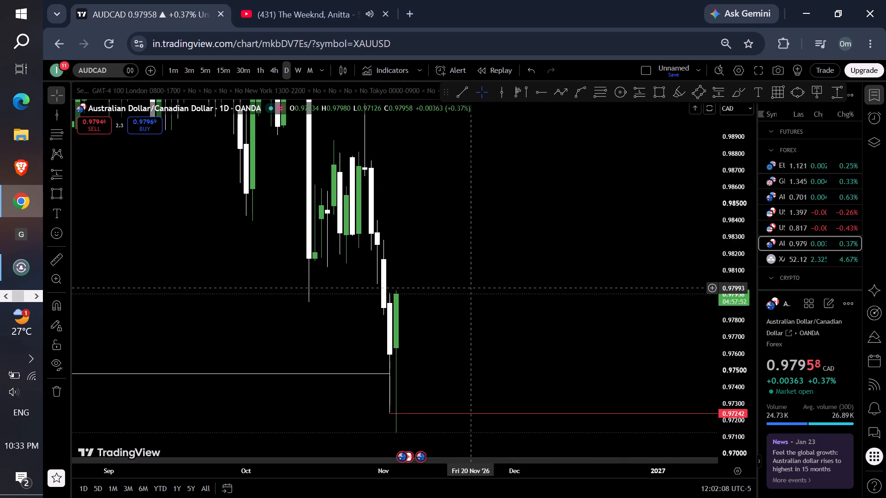
scroll(516, 88, "up", 1)
scroll(516, 88, "down", 1)
scroll(521, 93, "up", 3)
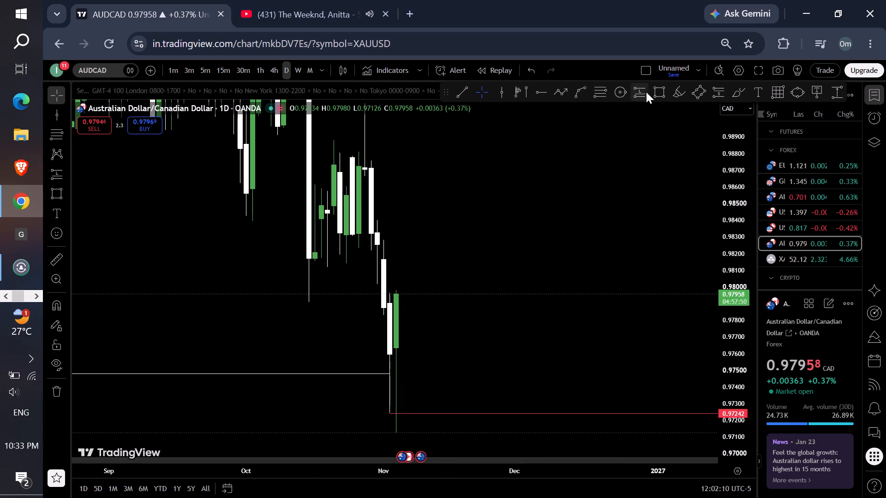
left_click(657, 89)
left_click(377, 283)
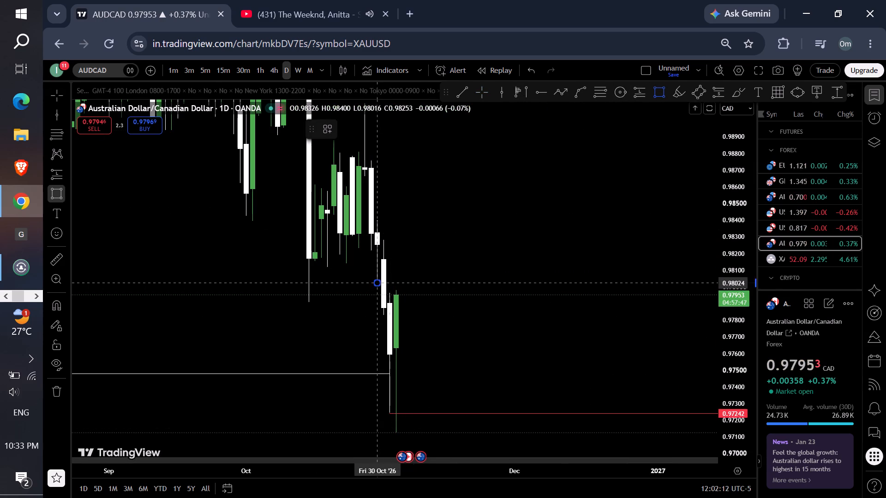
left_click(445, 293)
left_click(526, 283)
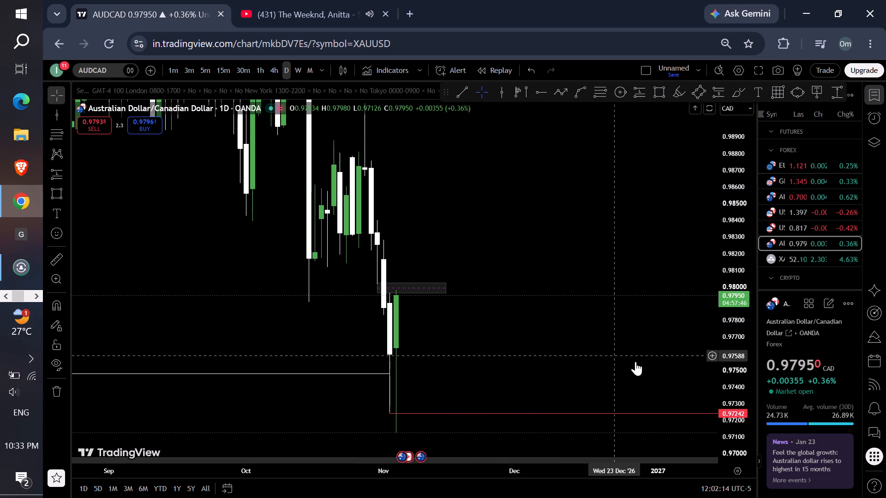
Switch AUDCAD to the 4-hour timeframe and delete the small rectangle zone spanning 0.97961 to 0.97782.
left_click_drag(728, 406, 670, 268)
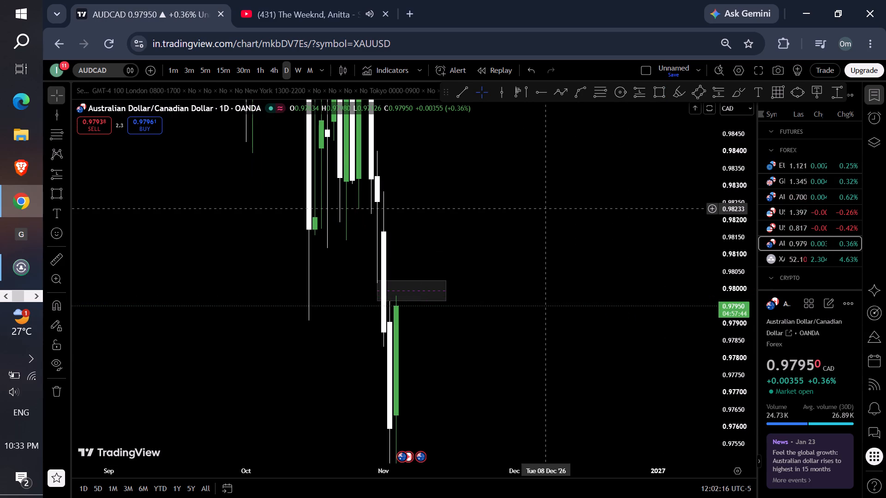
left_click_drag(723, 204, 682, 396)
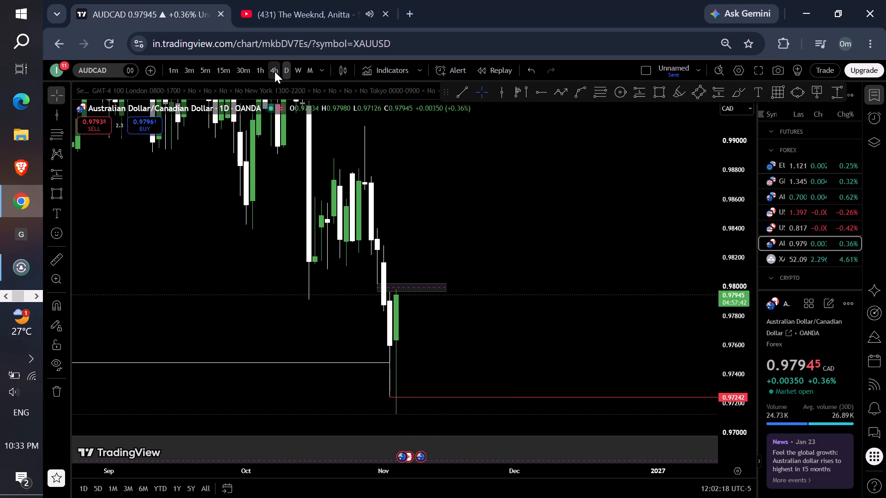
left_click(275, 71)
left_click_drag(725, 389, 611, 175)
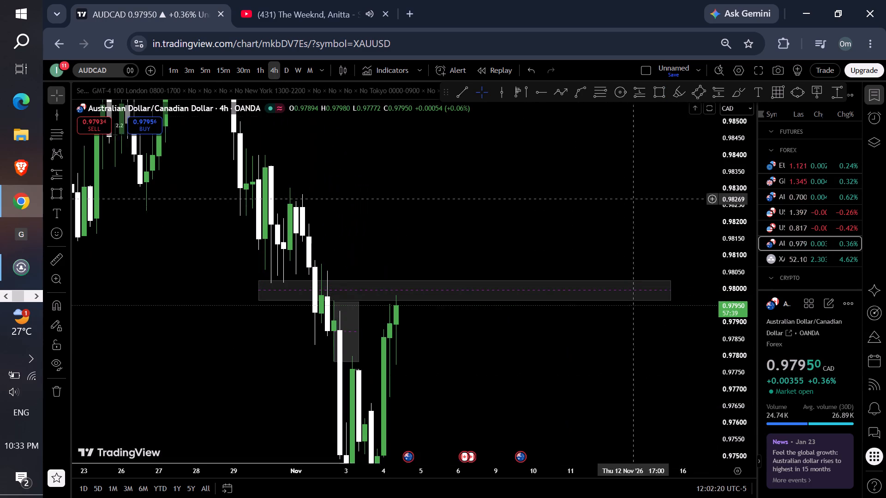
left_click(362, 333)
left_click(361, 336)
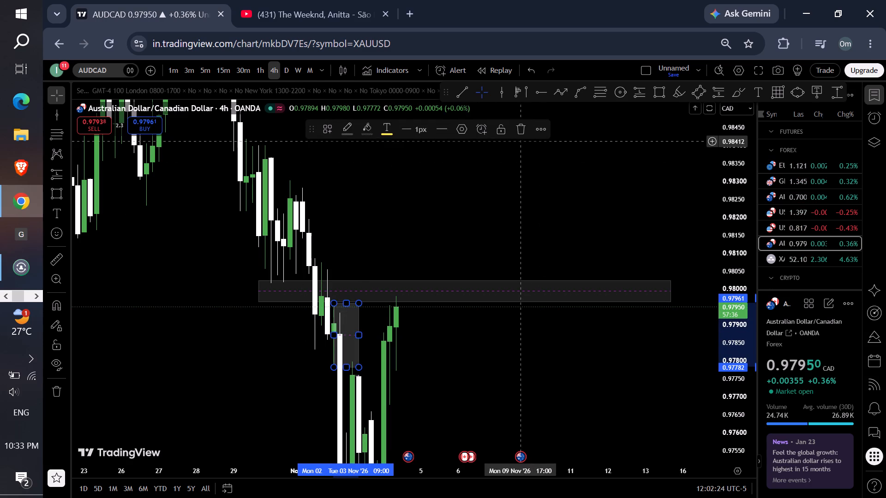
left_click(522, 141)
left_click_drag(446, 229, 449, 189)
left_click(359, 302)
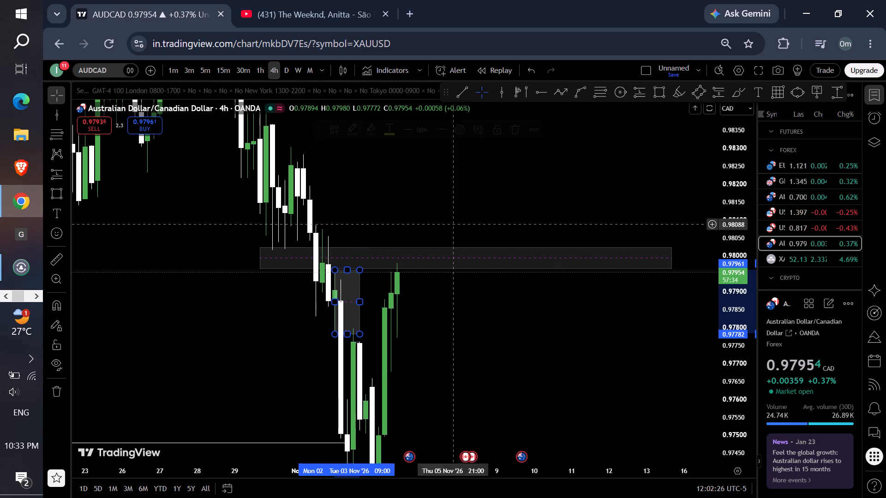
left_click(524, 130)
Examine AUDCAD's price action around the new zone near 0.9800 on the 4-hour and 1-hour timeframes.
scroll(663, 208, "down", 1)
scroll(663, 208, "up", 1)
scroll(663, 208, "down", 1)
scroll(663, 208, "up", 1)
scroll(663, 208, "down", 1)
scroll(663, 208, "up", 1)
left_click_drag(742, 204, 688, 352)
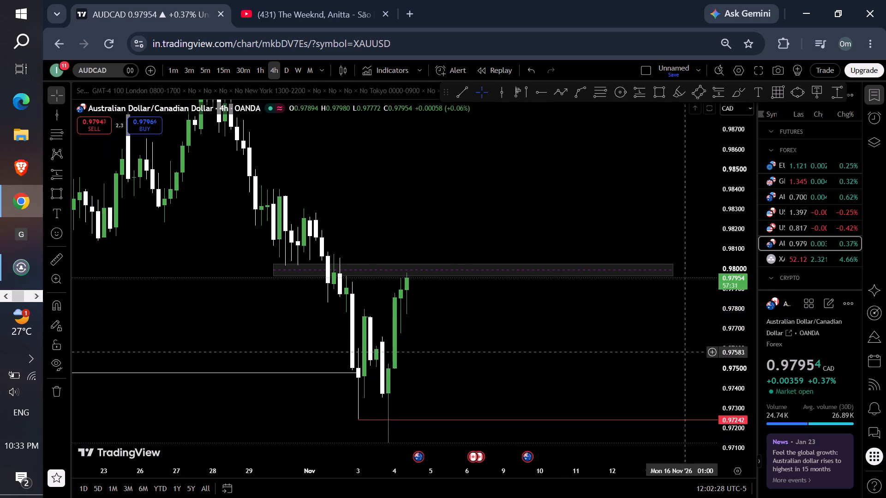
left_click_drag(688, 352, 673, 399)
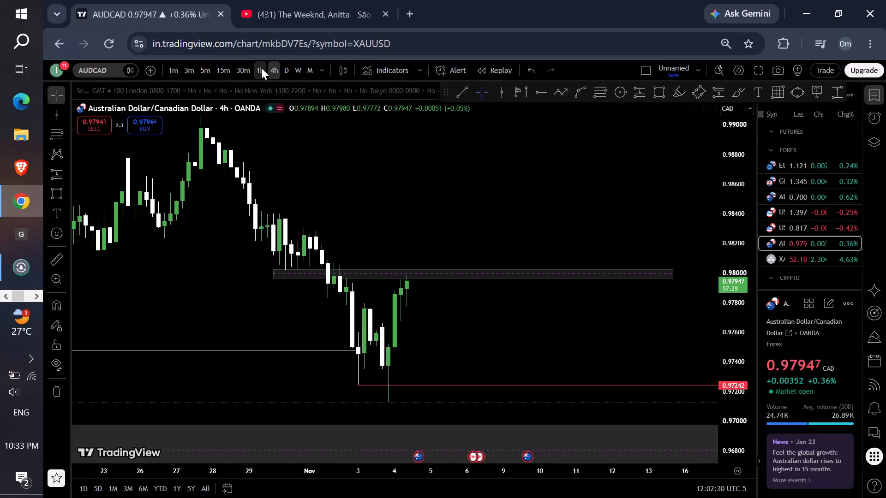
left_click(261, 68)
scroll(289, 223, "down", 1)
scroll(289, 238, "up", 1)
scroll(287, 257, "down", 6)
scroll(454, 279, "down", 3)
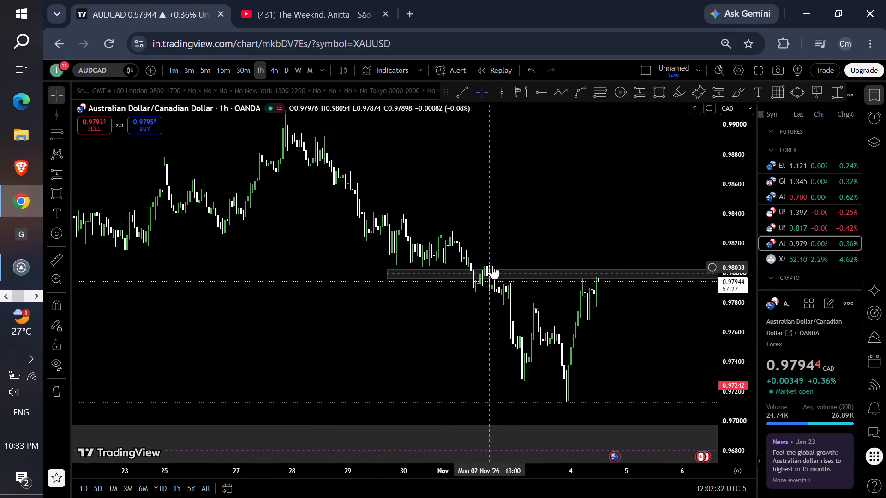
left_click_drag(737, 391, 630, 209)
scroll(549, 303, "up", 6)
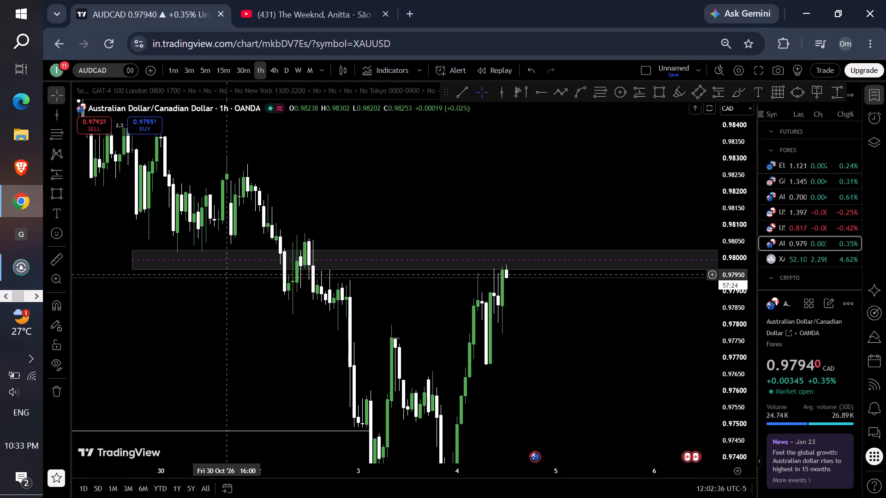
left_click_drag(423, 211, 349, 190)
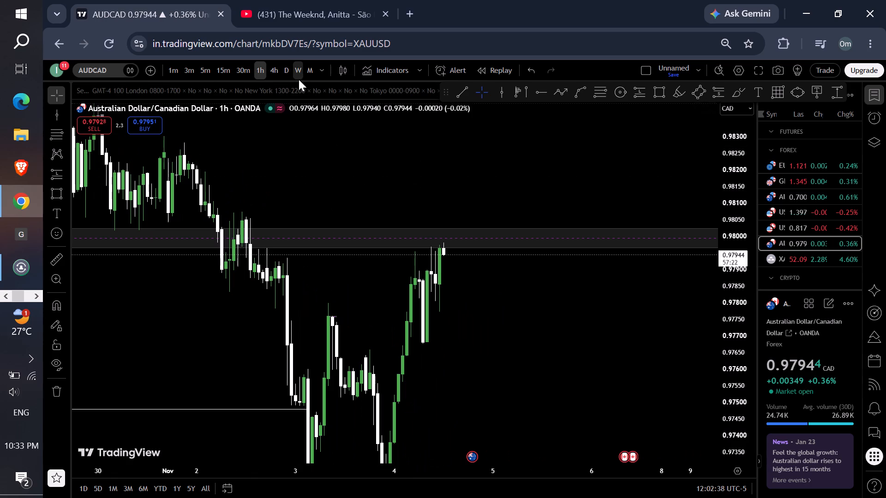
On AUDCAD's daily timeframe, draw a trend line from the 15 October 2026 low at about 0.9792 across to 2 November.
left_click(288, 75)
scroll(606, 291, "up", 5)
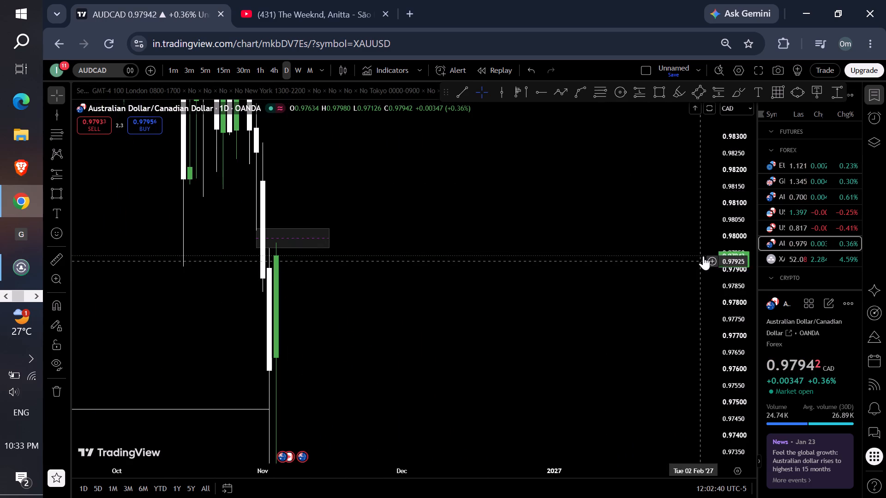
left_click_drag(726, 260, 706, 395)
left_click_drag(425, 348, 560, 351)
left_click_drag(536, 331, 580, 321)
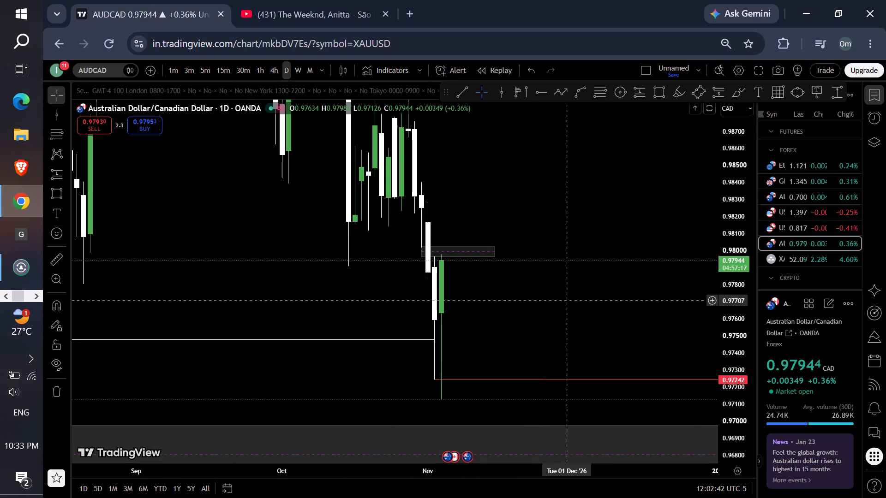
left_click(471, 98)
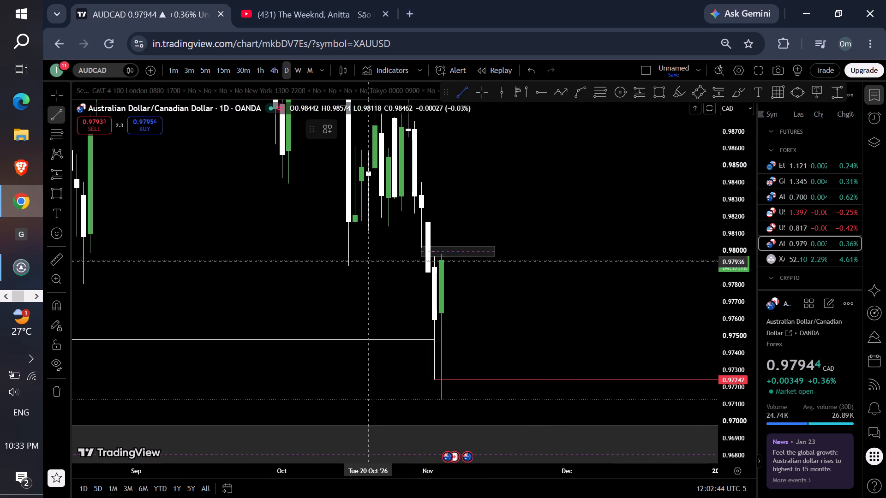
left_click(350, 265)
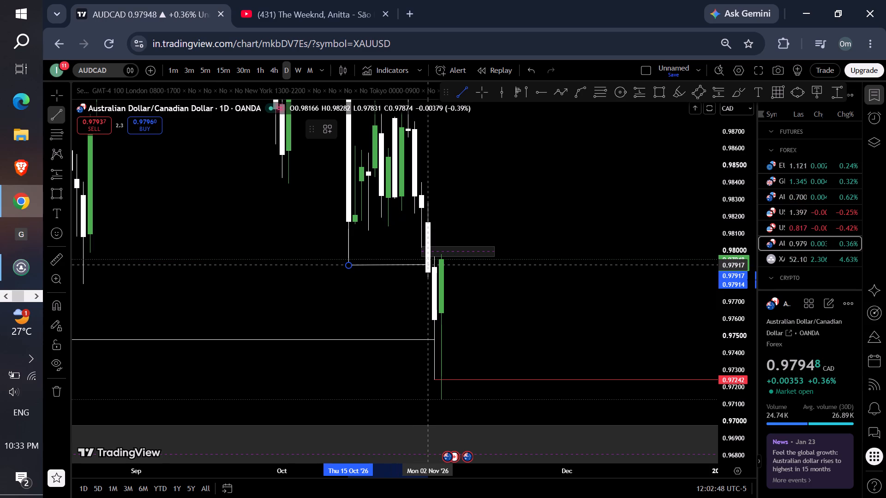
left_click(430, 265)
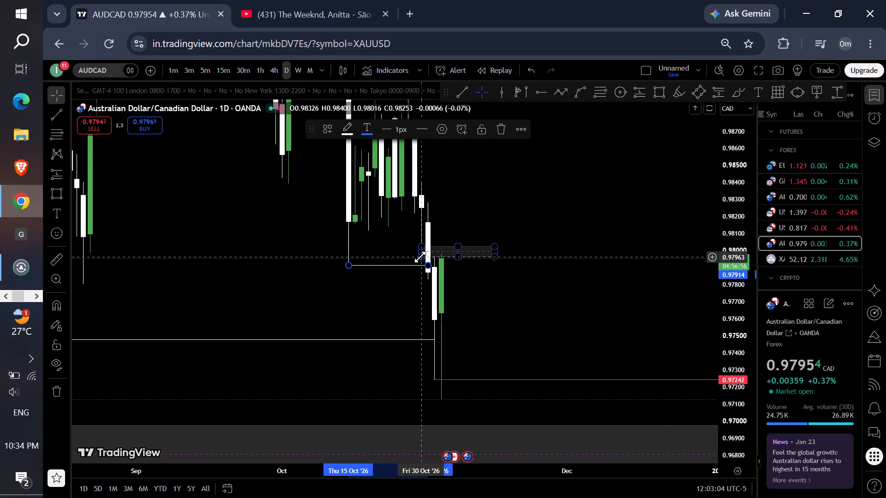
left_click(586, 228)
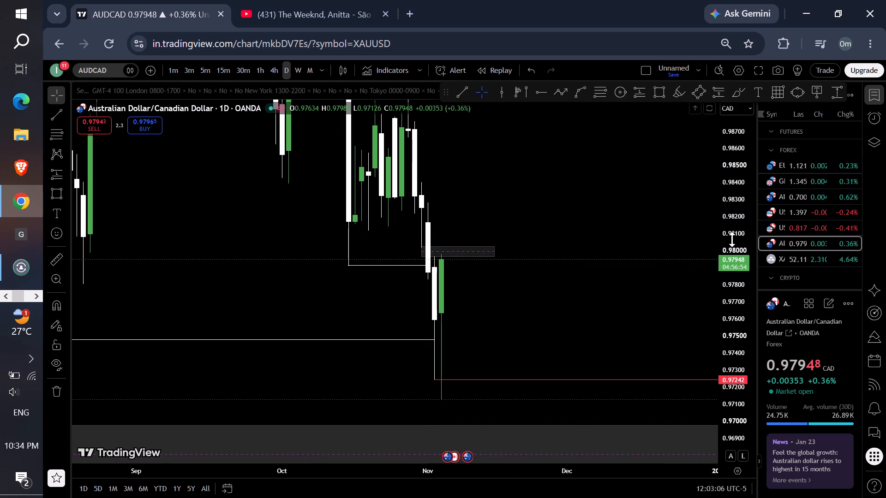
On AUDCAD's 4-hour timeframe, shorten the rectangle zone near 0.9800 to span from about 2 November to 5 November.
left_click_drag(733, 242, 683, 317)
left_click(280, 66)
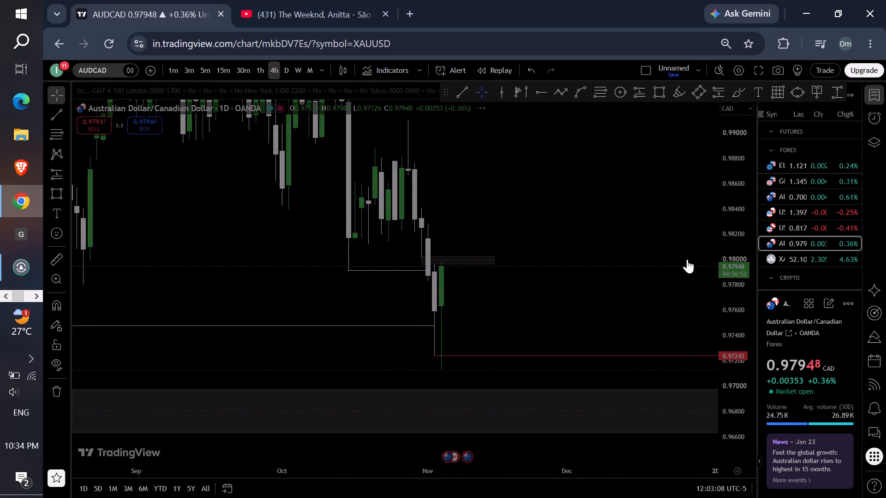
left_click_drag(747, 409, 682, 299)
left_click_drag(634, 322, 576, 307)
left_click_drag(594, 330, 388, 322)
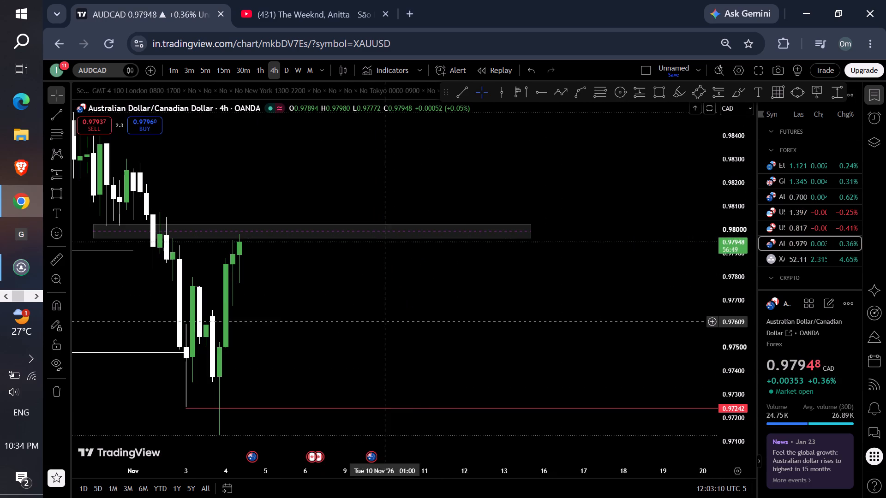
left_click_drag(532, 231, 262, 253)
left_click_drag(299, 253, 344, 280)
scroll(205, 274, "down", 1)
scroll(204, 274, "up", 1)
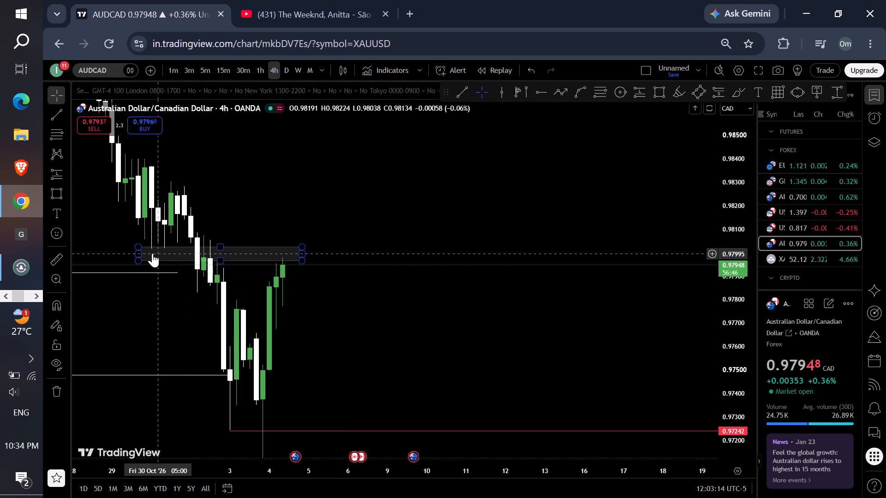
left_click_drag(140, 253, 204, 259)
Examine AUDCAD's 4-hour price action between the shortened zone near 0.9800 and the large lower zone around 0.9680.
left_click_drag(400, 288, 467, 288)
scroll(642, 263, "down", 1)
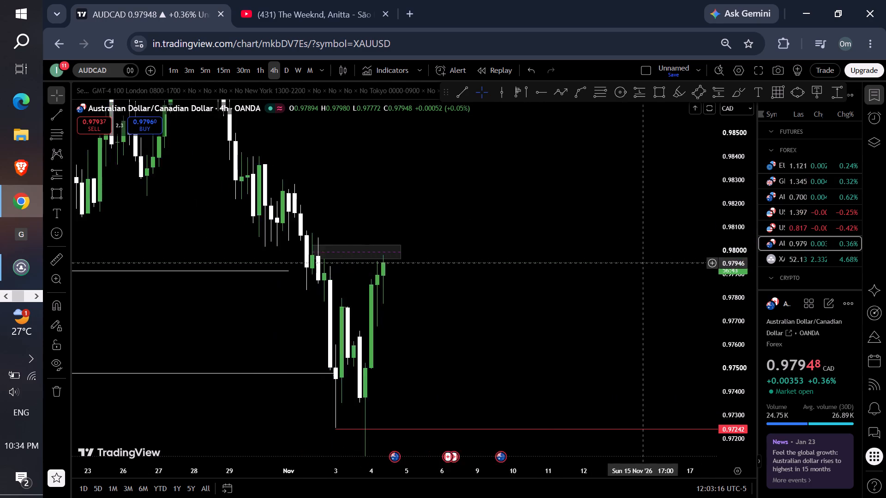
scroll(663, 273, "up", 1)
scroll(664, 273, "down", 1)
scroll(667, 273, "up", 1)
scroll(669, 273, "down", 2)
left_click_drag(729, 268, 689, 401)
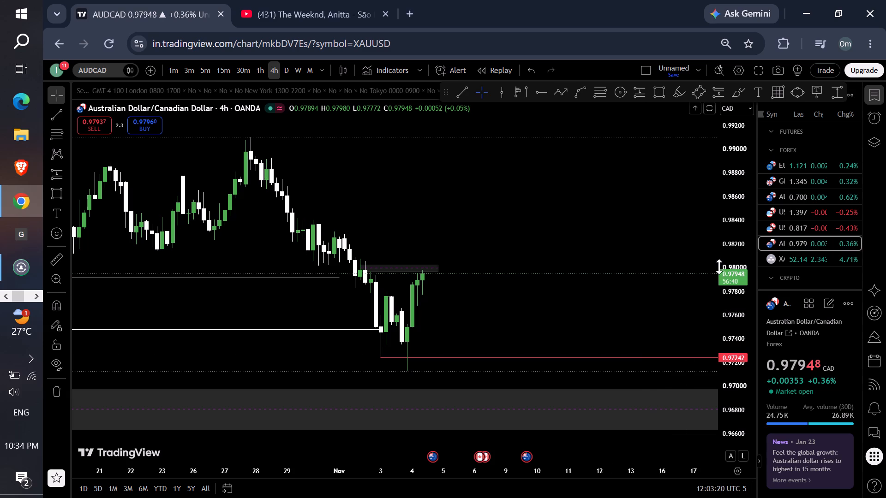
left_click_drag(728, 261, 720, 298)
left_click_drag(612, 288, 599, 287)
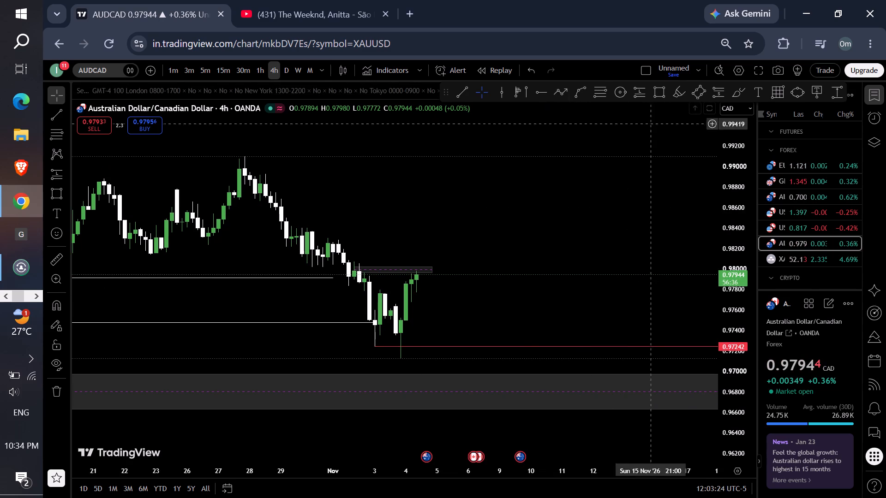
On XAGUSD's daily timeframe, draw a rectangle zone from about 53.36 down to 52.30, spanning 28 October to 18 November 2026.
left_click(822, 254)
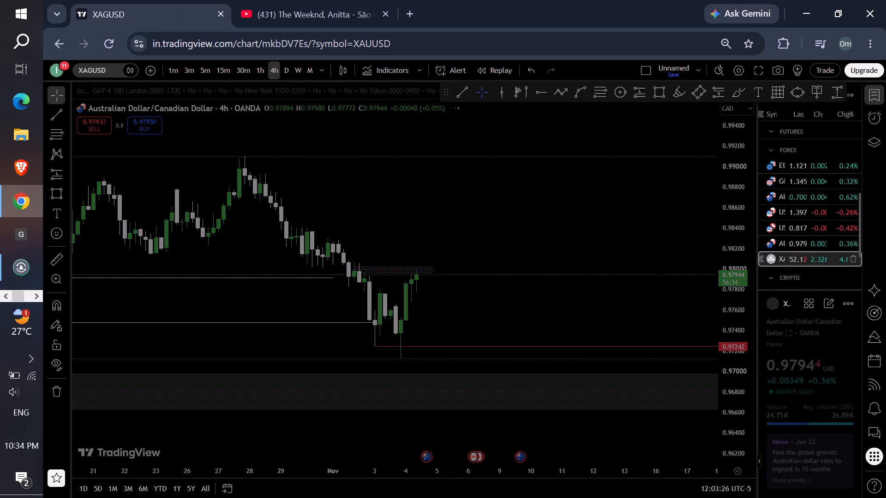
scroll(548, 234, "down", 2)
left_click_drag(536, 340, 501, 265)
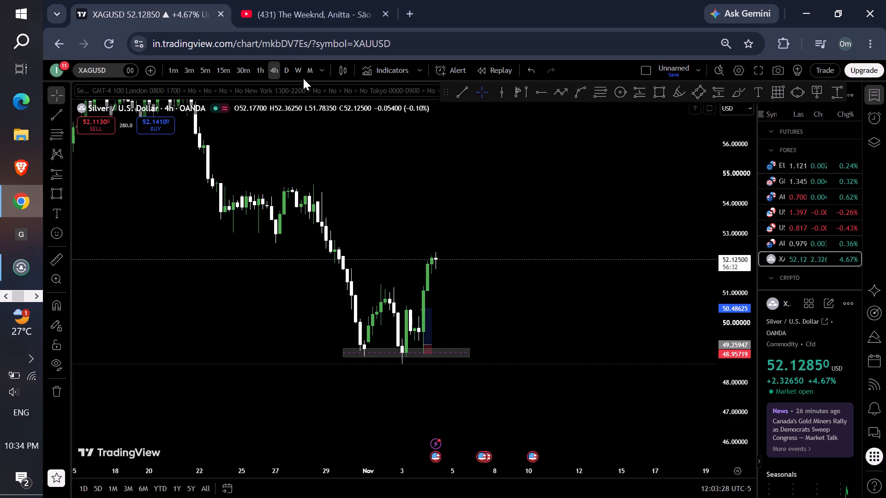
left_click(289, 73)
left_click_drag(737, 273, 718, 303)
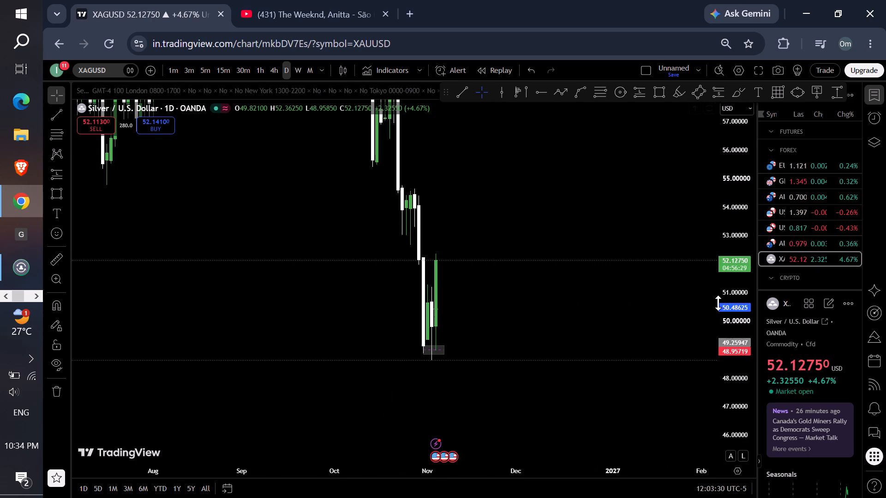
left_click_drag(718, 303, 709, 303)
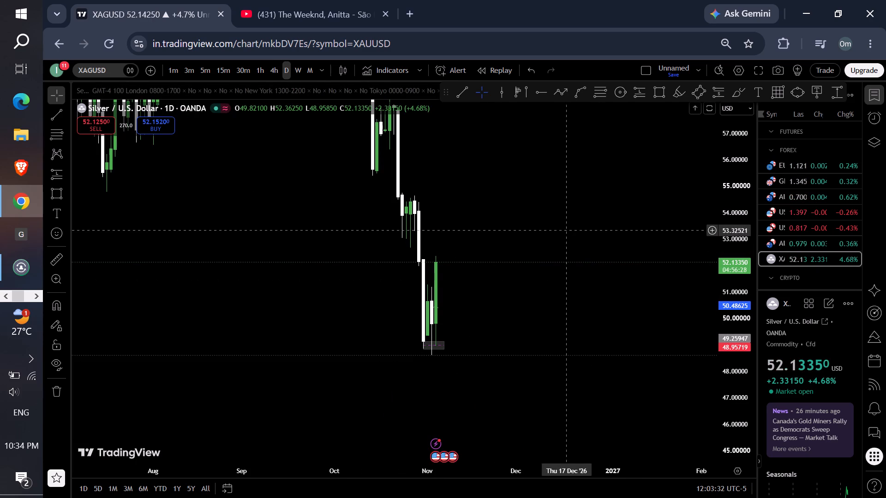
scroll(501, 210, "up", 4)
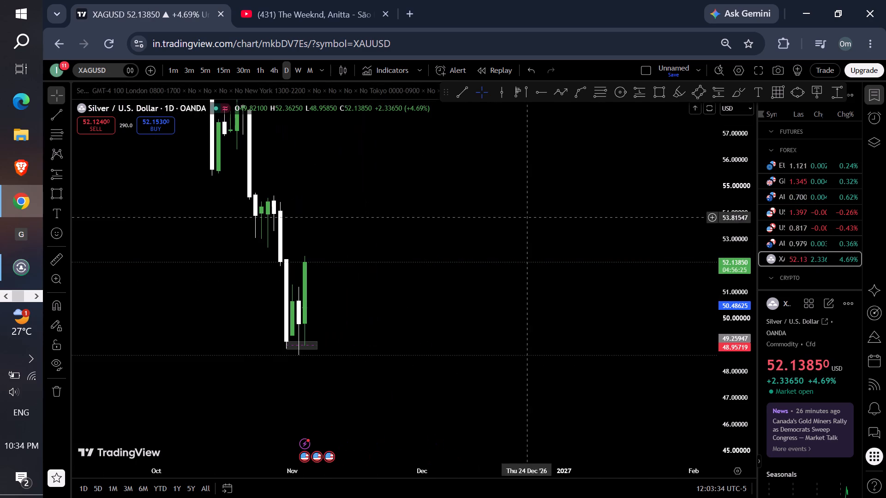
left_click_drag(726, 305, 656, 186)
left_click(651, 91)
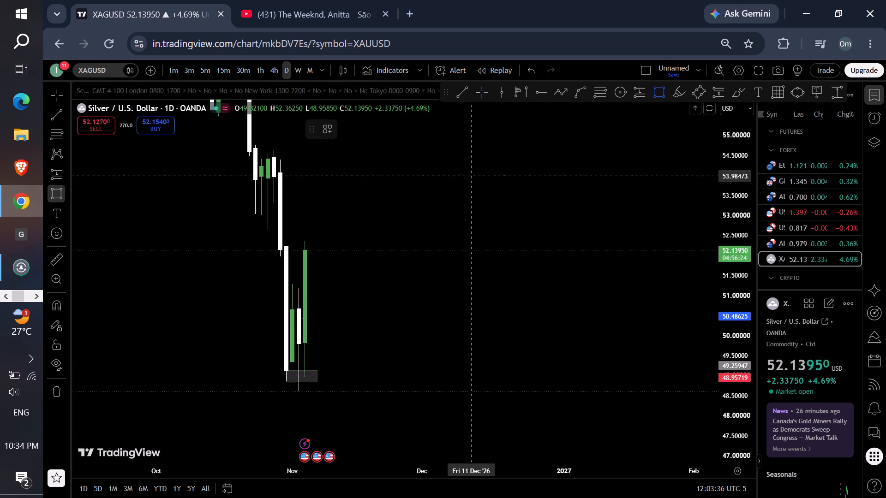
left_click(276, 201)
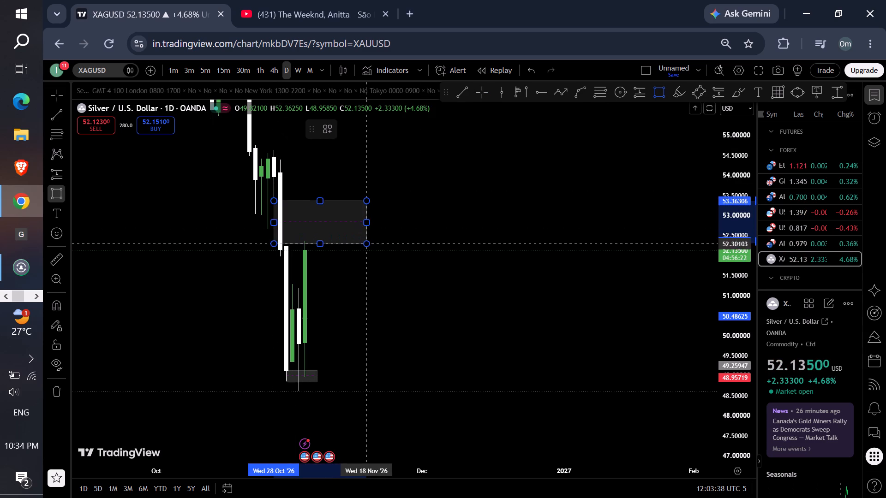
left_click(368, 245)
Resize XAGUSD's new zone to about 52.8 down to 52.26, spanning roughly 26 October to 24 November 2026.
left_click_drag(448, 231, 453, 231)
left_click_drag(473, 195, 477, 200)
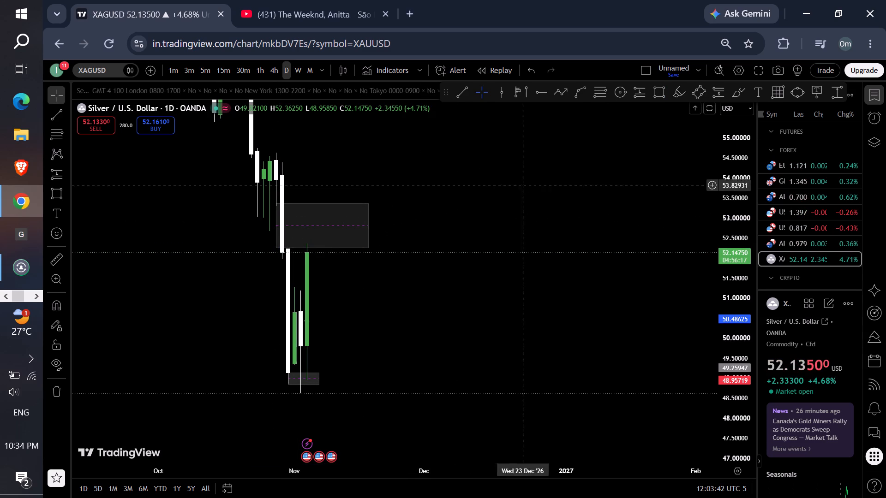
left_click_drag(735, 144, 702, 248)
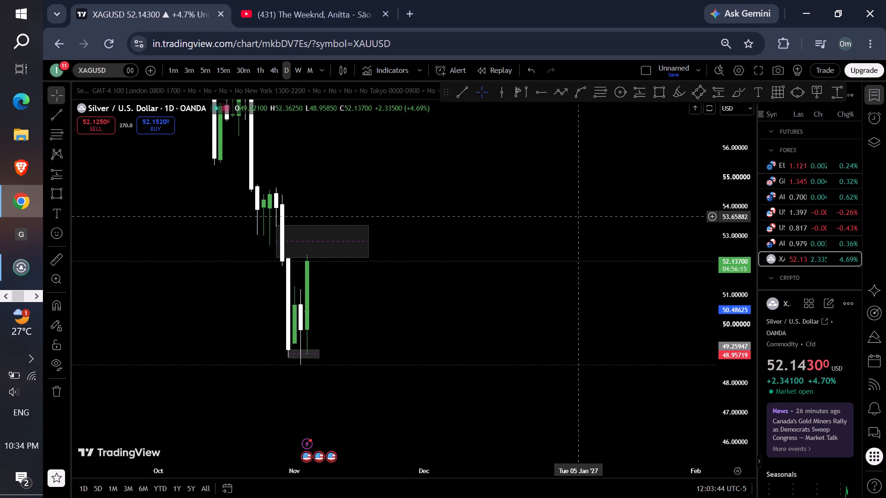
left_click_drag(449, 222, 486, 224)
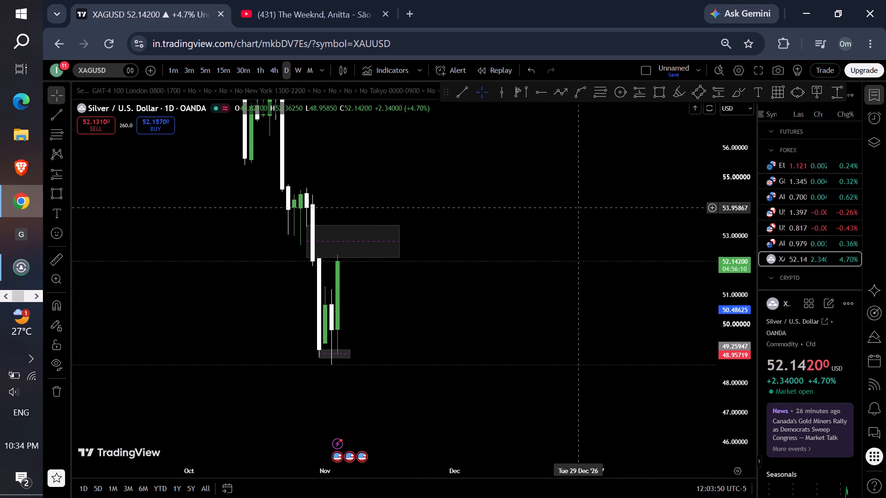
left_click_drag(740, 165, 678, 259)
scroll(396, 212, "down", 3)
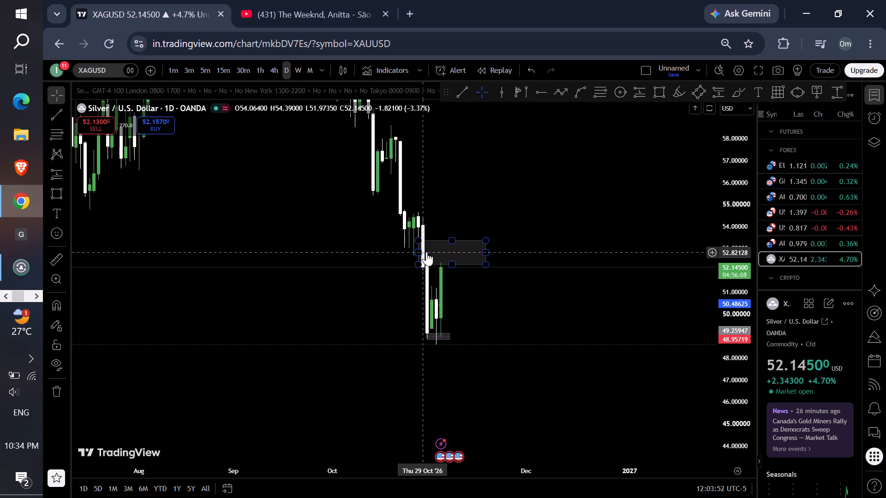
left_click_drag(419, 252, 412, 255)
left_click_drag(413, 237, 402, 252)
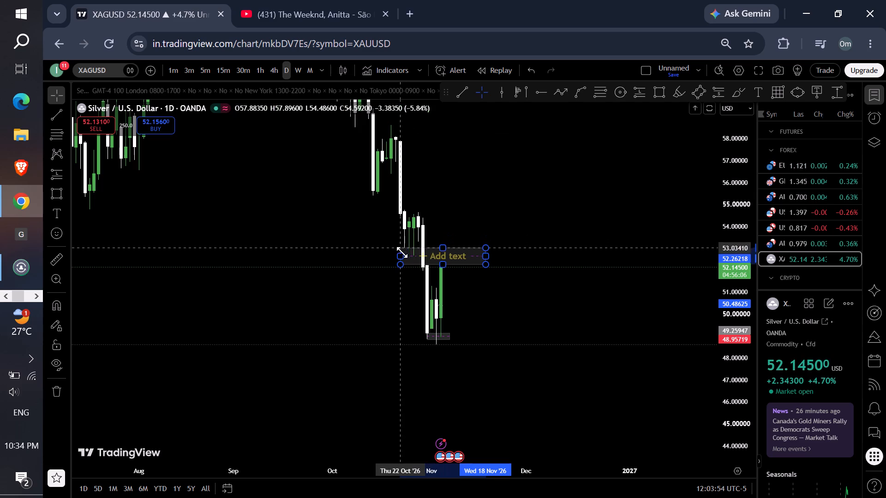
left_click_drag(402, 252, 410, 252)
left_click(527, 214)
scroll(515, 209, "up", 4)
left_click_drag(746, 352, 682, 171)
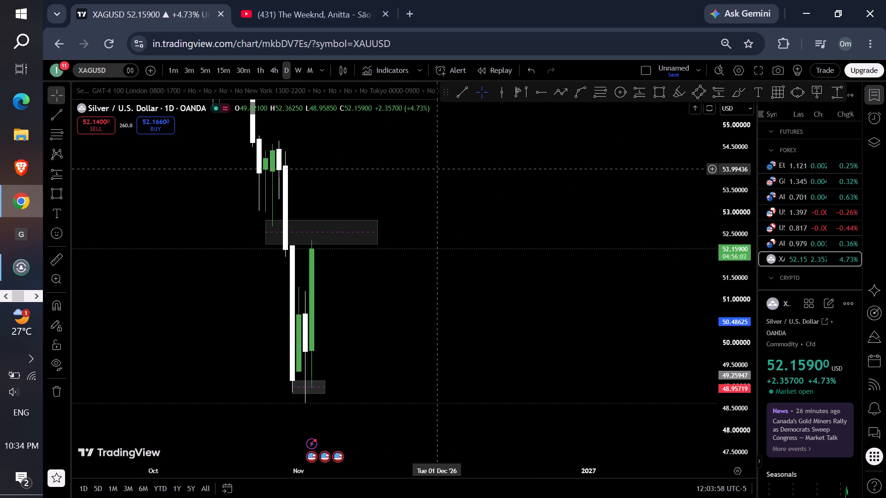
left_click_drag(433, 189, 437, 206)
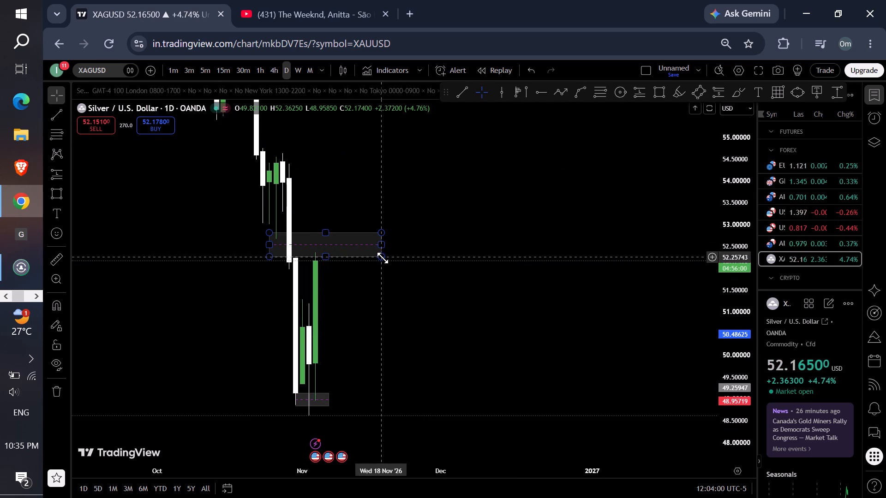
left_click_drag(383, 258, 404, 256)
left_click(512, 228)
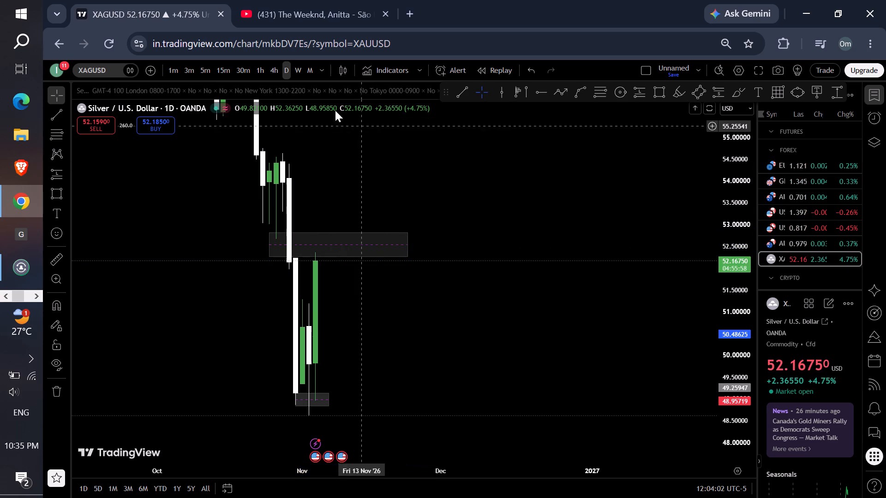
On DXY's weekly timeframe, draw a rectangle zone from about 100.7 up to 101.0, spanning late September 2026 to about January 2027.
scroll(799, 260, "down", 2)
left_click(802, 222)
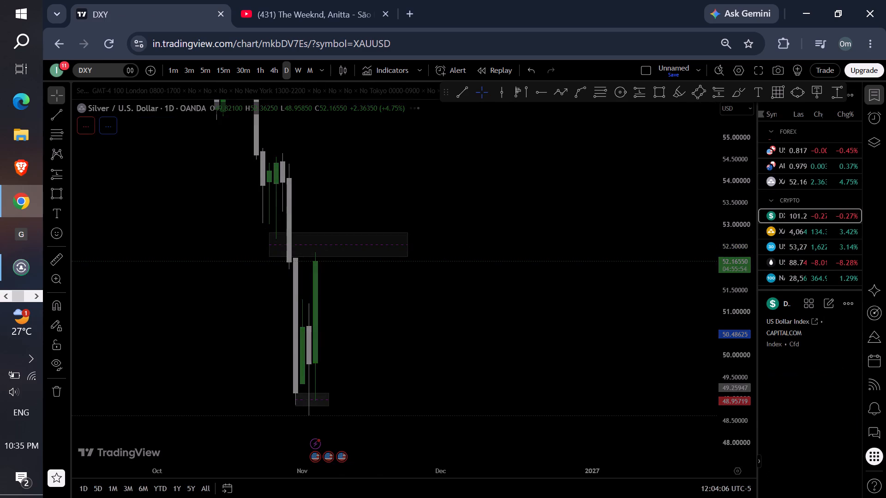
scroll(410, 271, "down", 2)
scroll(408, 275, "up", 1)
scroll(408, 275, "down", 1)
scroll(408, 275, "up", 1)
scroll(407, 275, "down", 1)
left_click(305, 71)
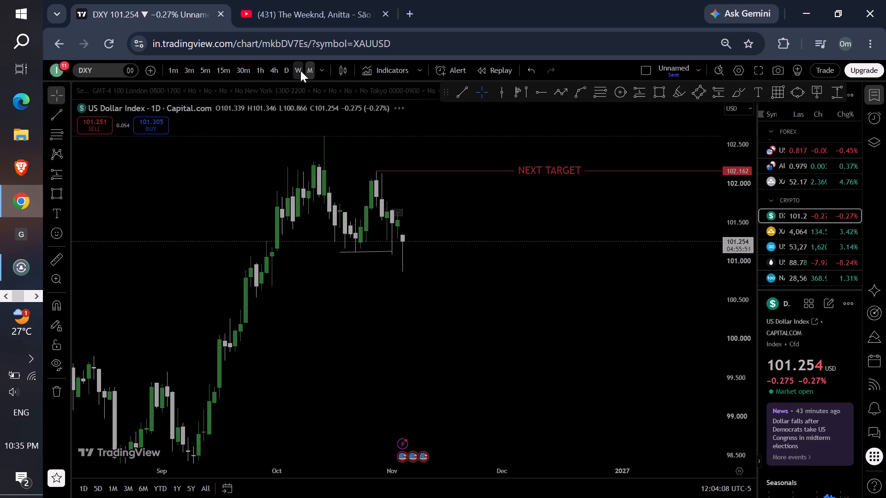
left_click(294, 71)
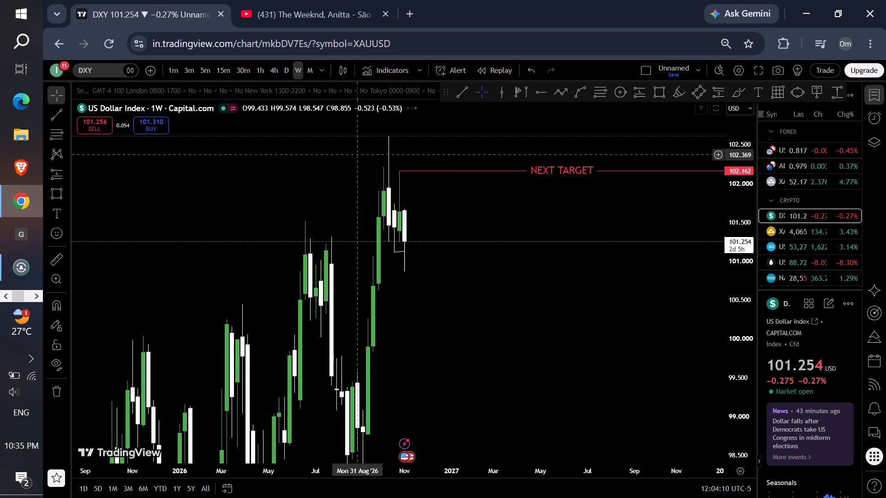
left_click_drag(736, 264, 686, 329)
left_click_drag(564, 270, 517, 274)
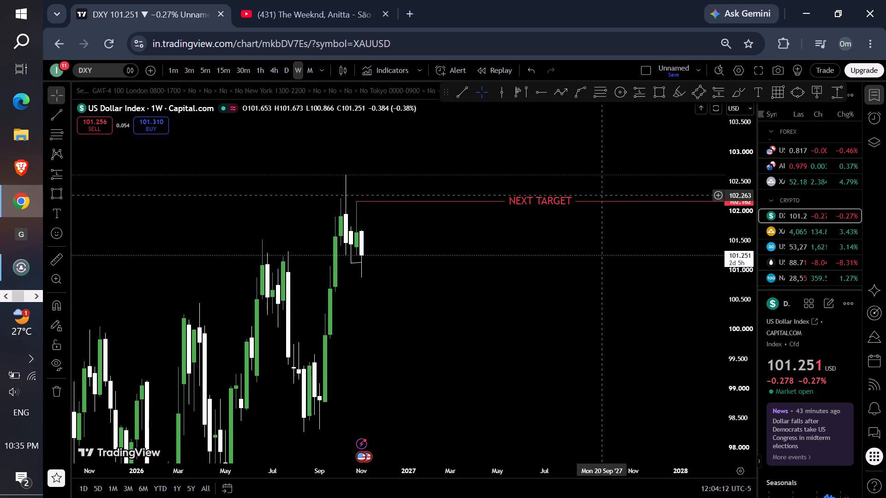
left_click(666, 95)
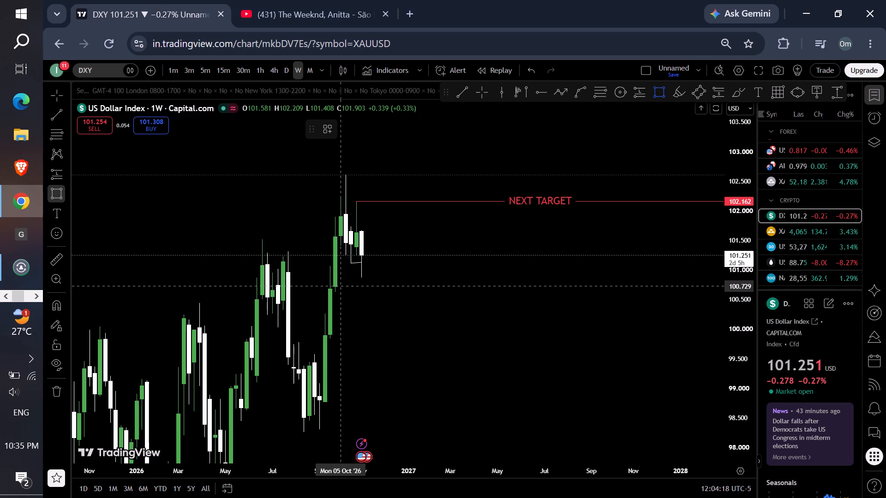
left_click(335, 287)
left_click(408, 270)
left_click(441, 257)
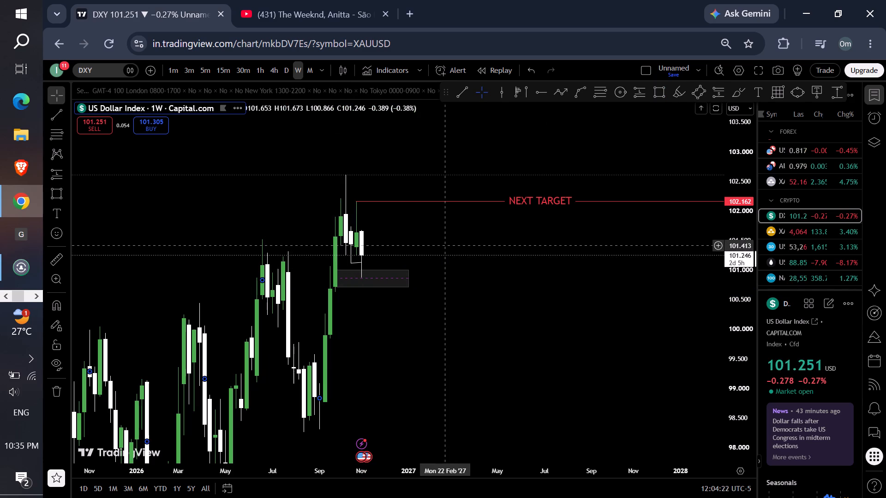
On DXY's daily timeframe, level the short trend line at about 101.11, running from the 22 October low to 9 November.
left_click_drag(752, 290, 749, 322)
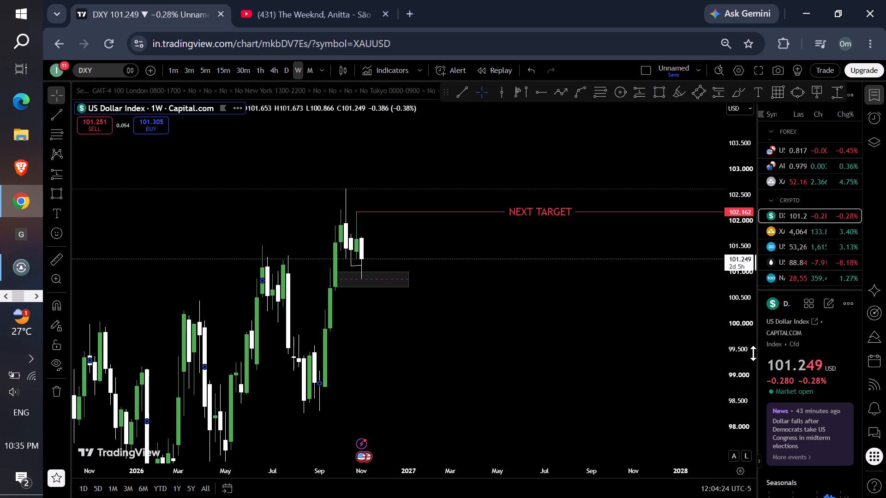
left_click_drag(753, 358, 676, 193)
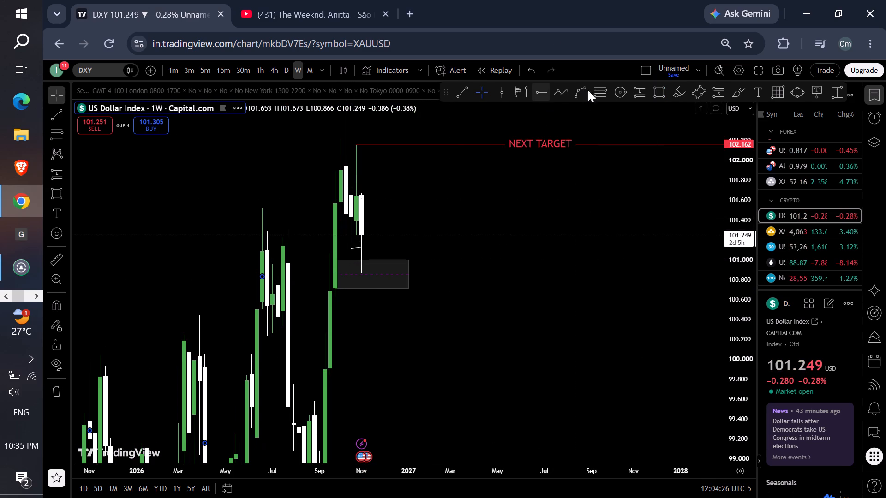
left_click(288, 72)
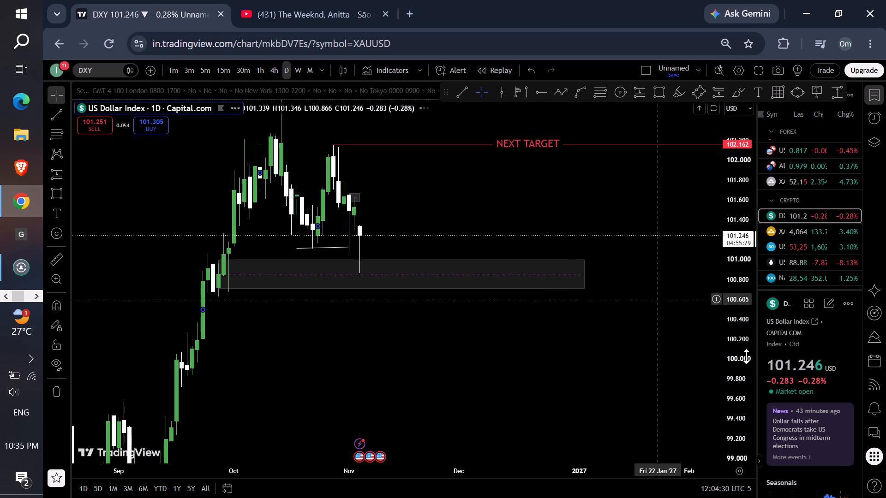
left_click_drag(739, 389, 647, 242)
left_click_drag(352, 213, 360, 213)
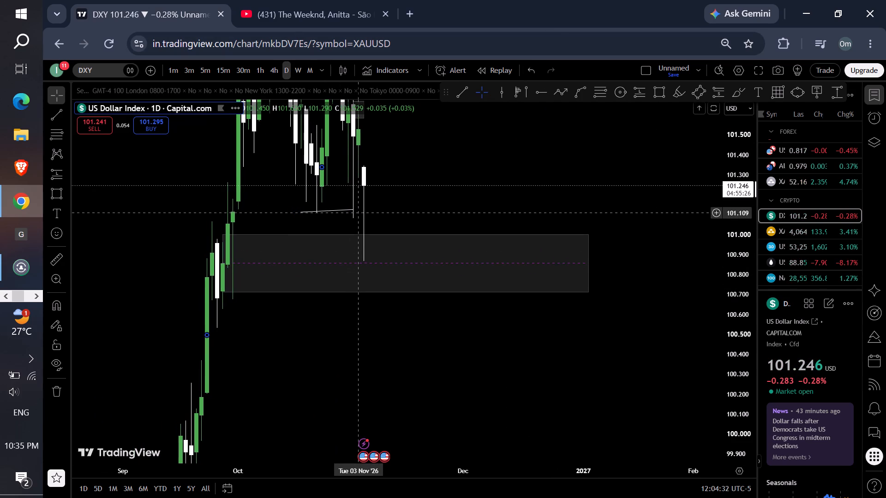
left_click_drag(360, 213, 371, 216)
left_click_drag(366, 213, 371, 217)
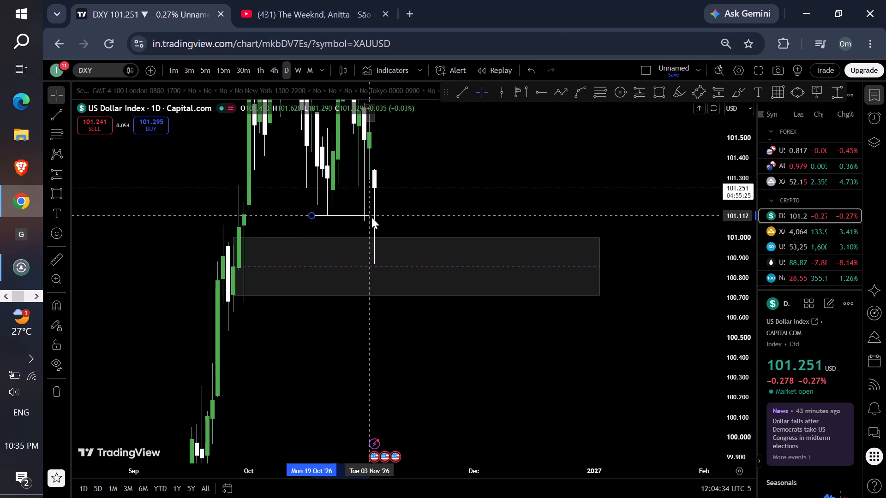
left_click_drag(371, 217, 374, 217)
left_click_drag(355, 217, 368, 218)
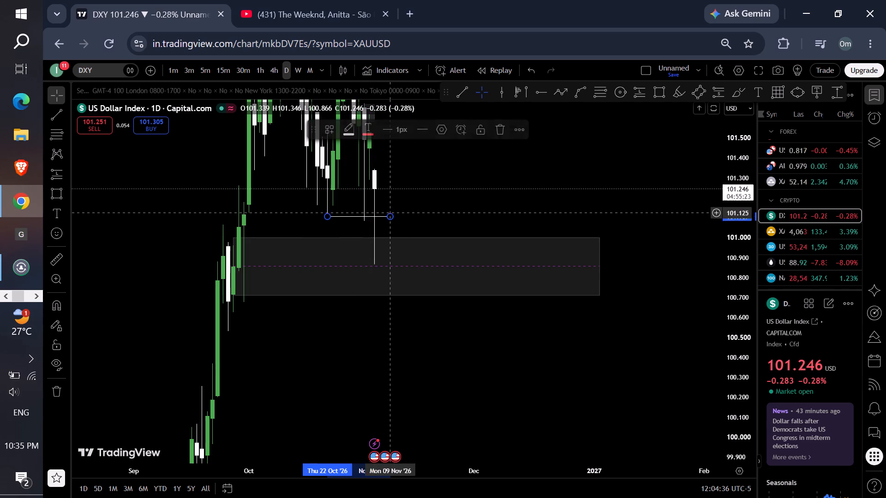
left_click_drag(441, 202, 445, 201)
left_click_drag(442, 201, 420, 235)
On DXY's 4-hour timeframe, resize the lower zone to about 100.93 down to 100.69, starting at 30 September 2026.
left_click(268, 71)
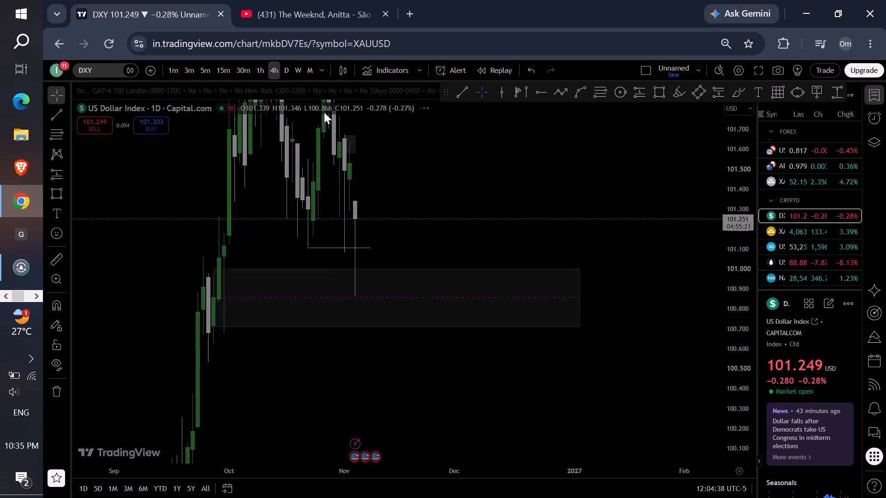
scroll(504, 197, "down", 3)
scroll(504, 202, "up", 1)
scroll(504, 202, "down", 1)
scroll(504, 204, "up", 1)
left_click_drag(531, 218, 654, 193)
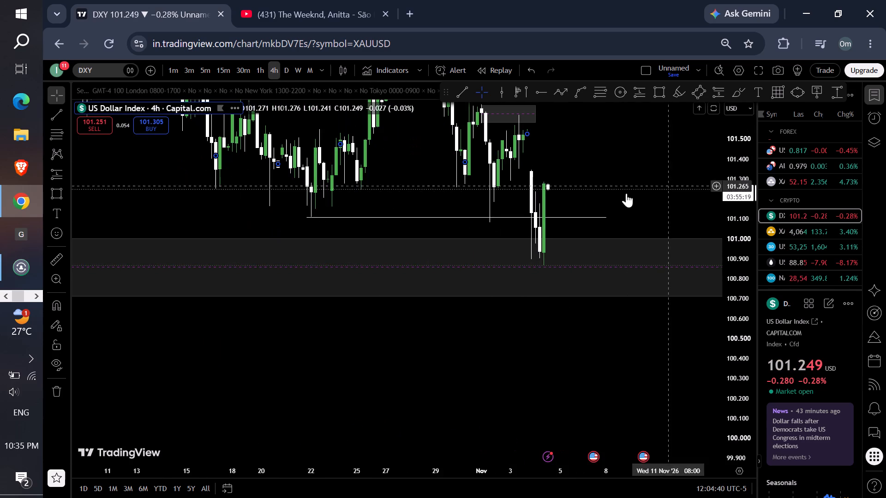
left_click_drag(171, 218, 705, 241)
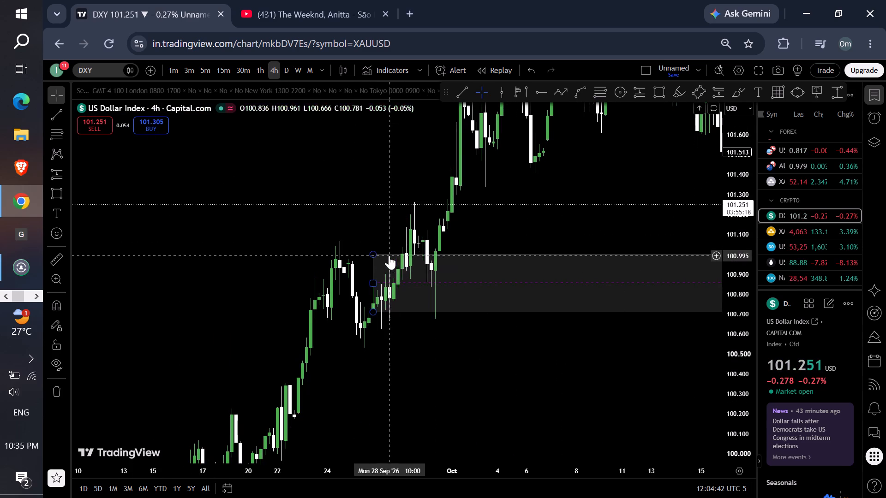
left_click_drag(373, 256, 432, 268)
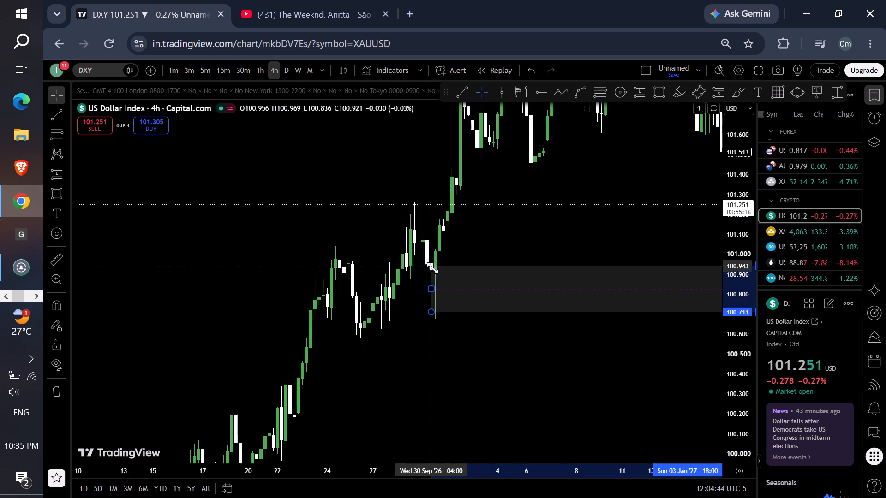
left_click_drag(432, 268, 433, 269)
left_click_drag(432, 311, 432, 319)
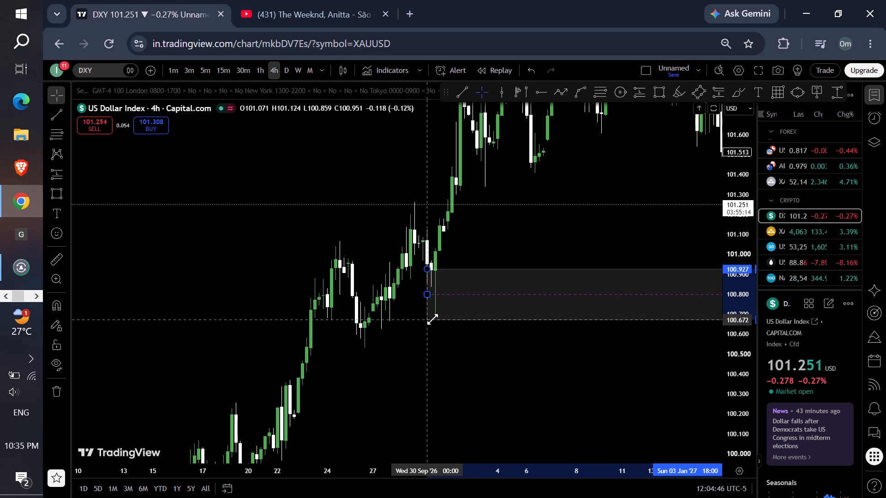
left_click_drag(432, 319, 436, 317)
Examine DXY's recent price action on the 4-hour and 15-minute timeframes, and XAUUSD's on the 15-minute timeframe.
left_click_drag(581, 227, 160, 231)
left_click_drag(477, 220, 311, 259)
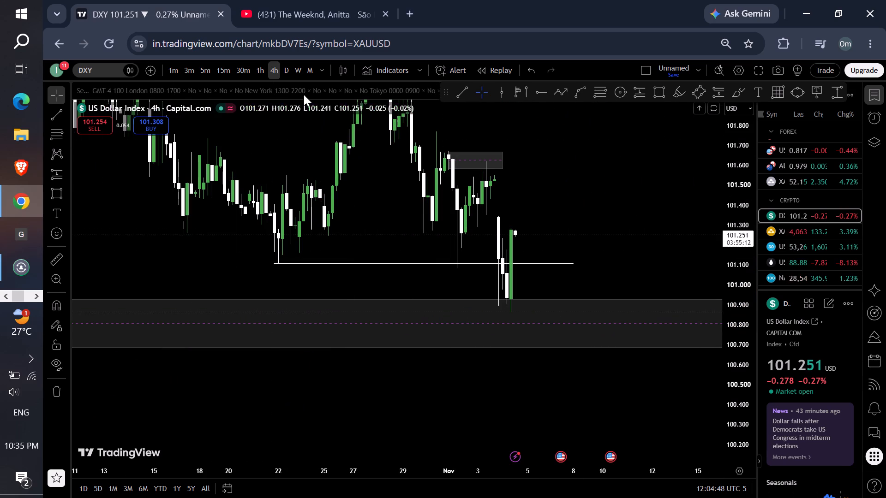
left_click(225, 71)
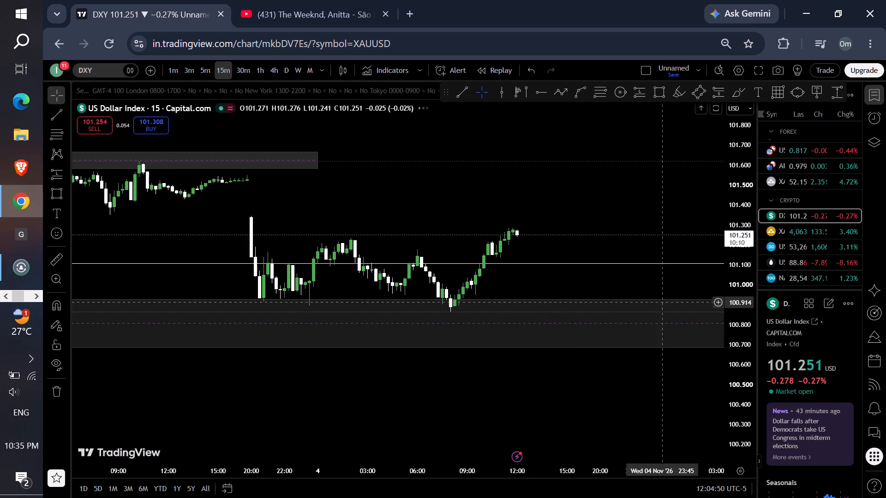
left_click_drag(737, 404, 743, 313)
left_click(807, 235)
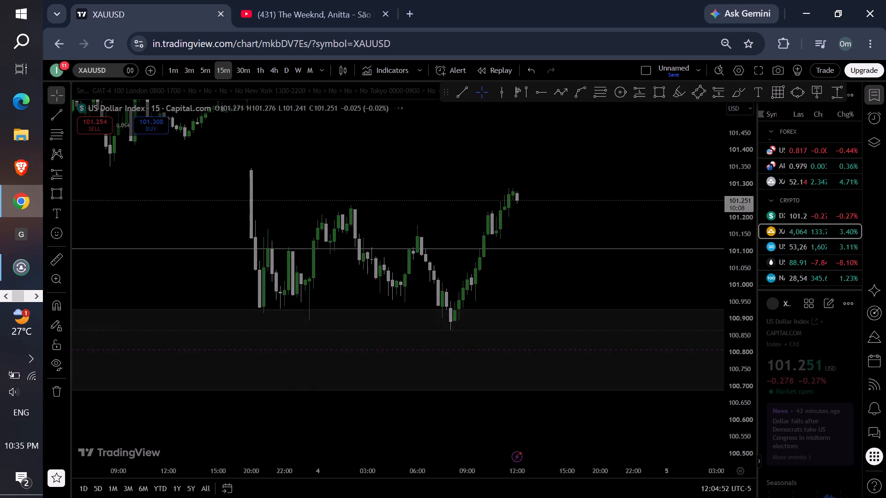
scroll(453, 275, "down", 1)
scroll(453, 291, "up", 1)
scroll(453, 293, "down", 3)
scroll(453, 296, "up", 1)
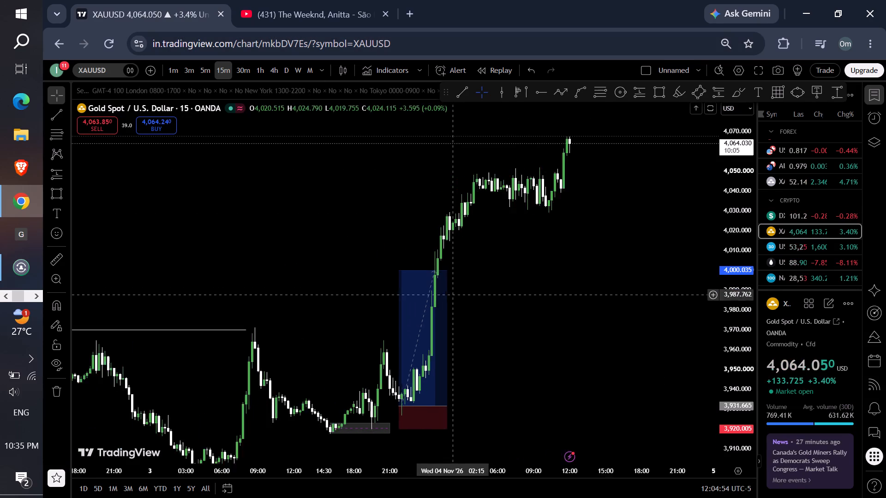
left_click_drag(523, 302, 563, 250)
left_click(287, 71)
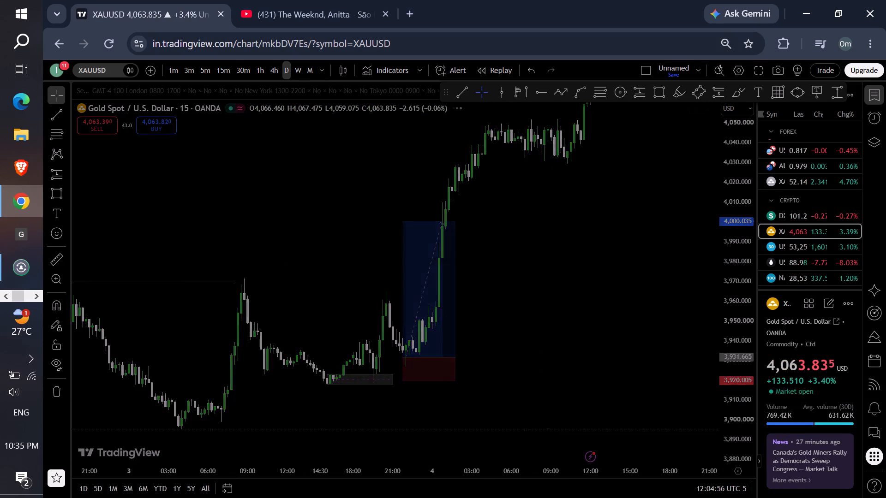
Examine US30's price action around its zones and red level on the daily and weekly timeframes.
left_click(785, 251)
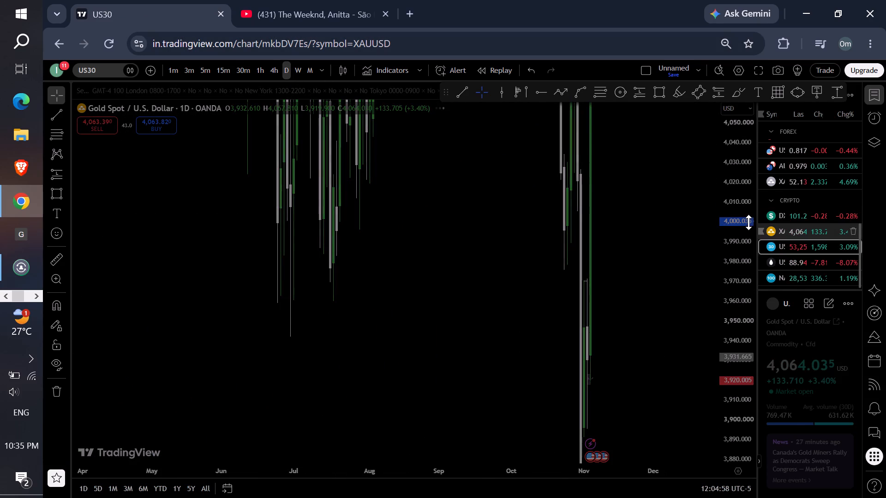
left_click_drag(742, 207, 730, 248)
left_click_drag(685, 240, 649, 309)
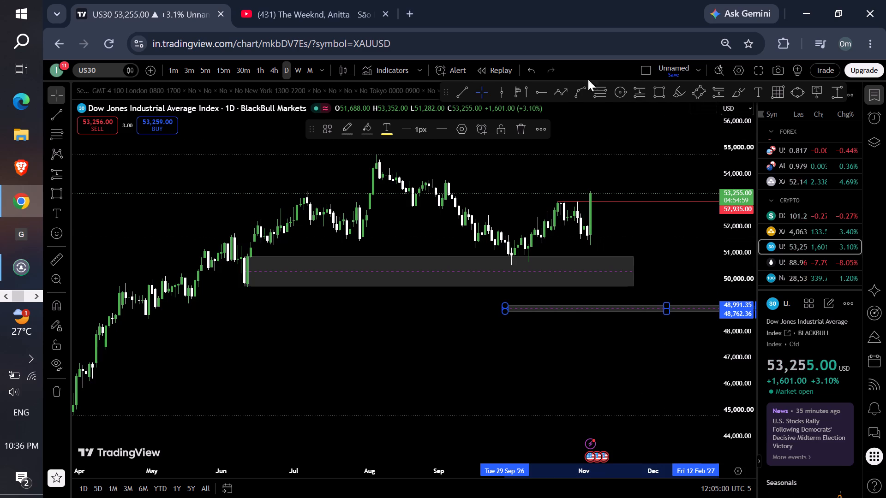
left_click(529, 72)
left_click_drag(745, 363, 702, 251)
left_click_drag(687, 267, 651, 328)
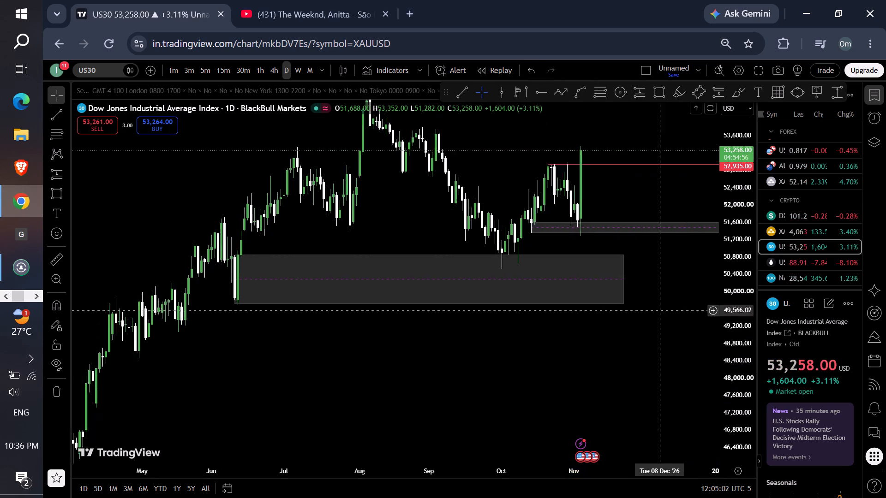
left_click_drag(651, 328, 636, 356)
left_click_drag(741, 375, 696, 257)
left_click_drag(649, 199, 530, 287)
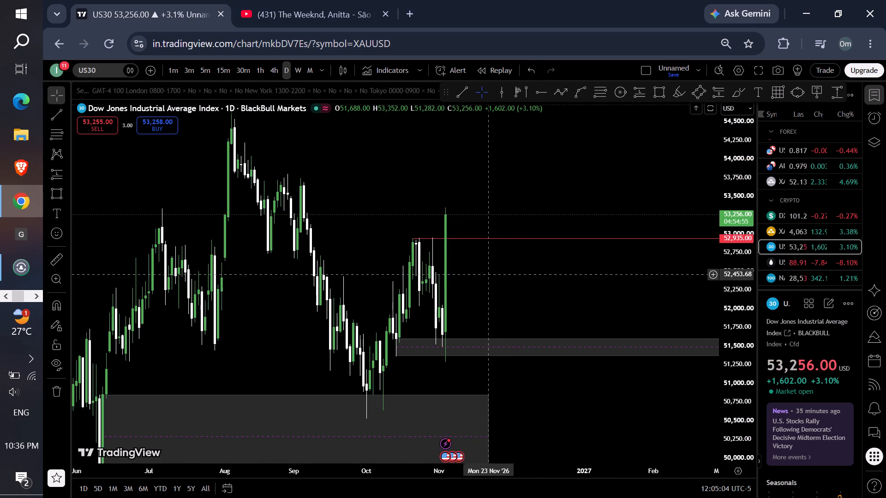
scroll(487, 275, "up", 4)
scroll(487, 275, "down", 1)
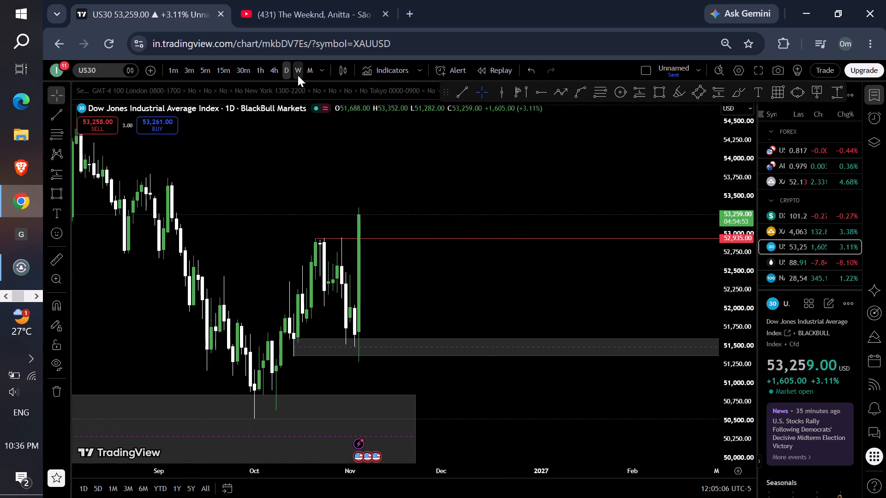
left_click(292, 69)
left_click_drag(439, 282, 462, 238)
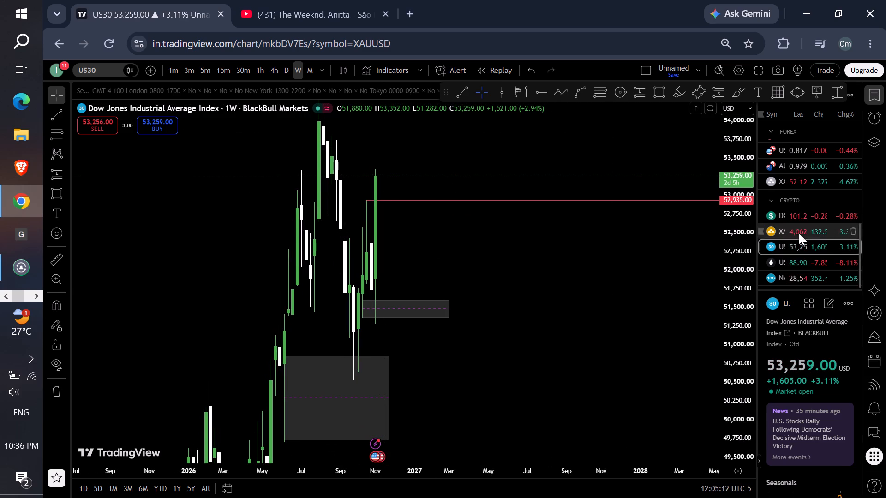
Examine USOIL's weekly price action around its marked zone and liquidity levels.
scroll(831, 249, "up", 3)
scroll(806, 255, "down", 3)
scroll(806, 255, "up", 1)
scroll(806, 255, "down", 1)
scroll(806, 255, "up", 1)
scroll(802, 260, "down", 1)
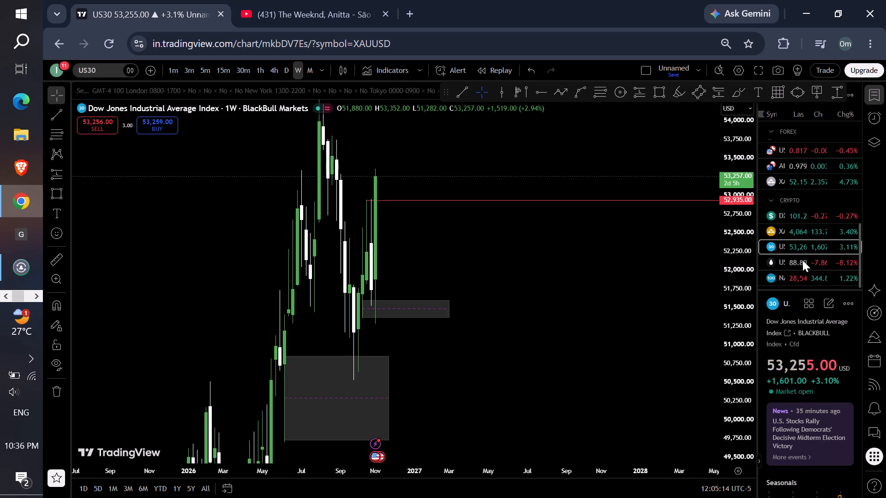
left_click(802, 260)
left_click_drag(439, 259, 476, 249)
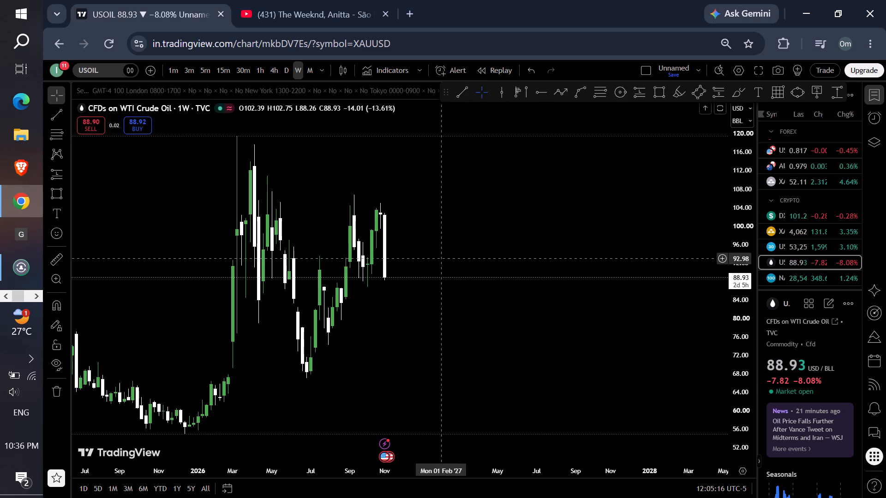
left_click_drag(476, 249, 493, 231)
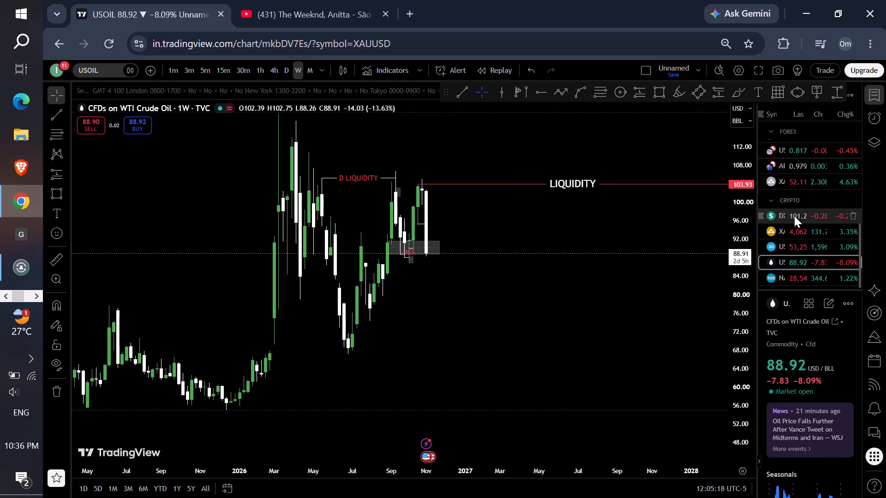
Open AUDCAD on the weekly timeframe and remove all 12 of its drawings.
left_click(806, 159)
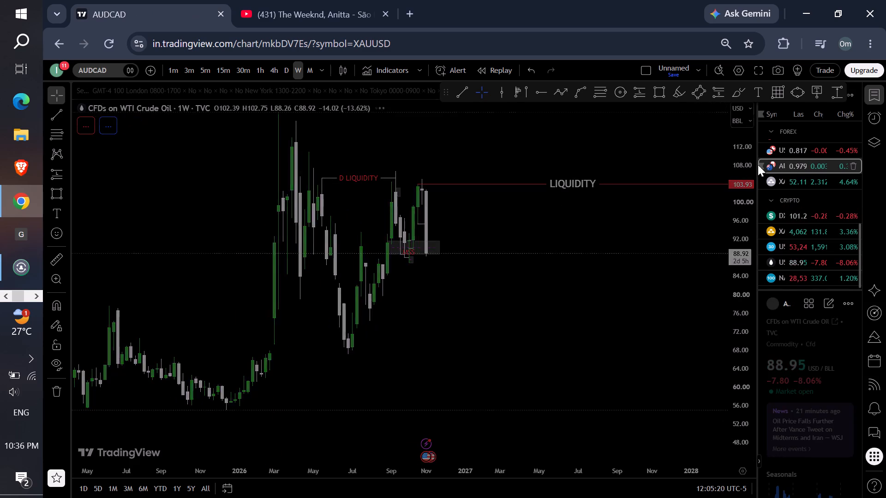
scroll(498, 216, "up", 1)
scroll(497, 233, "down", 3)
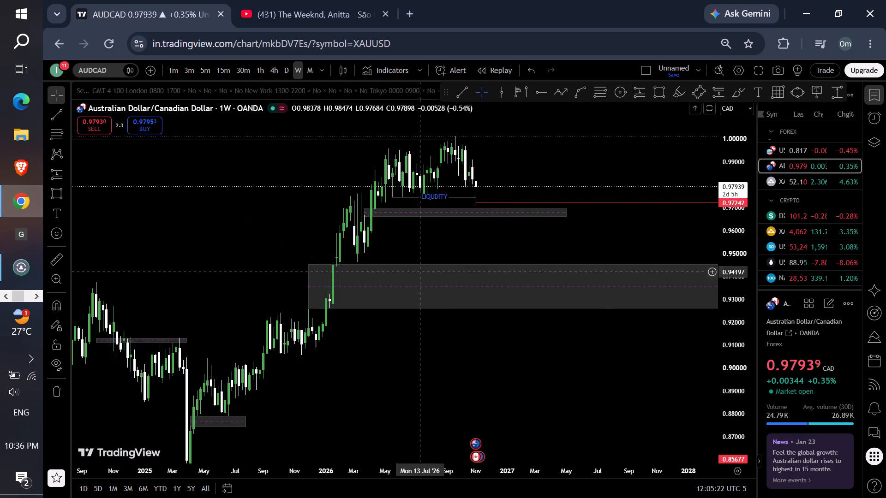
scroll(413, 277, "up", 1)
right_click(431, 242)
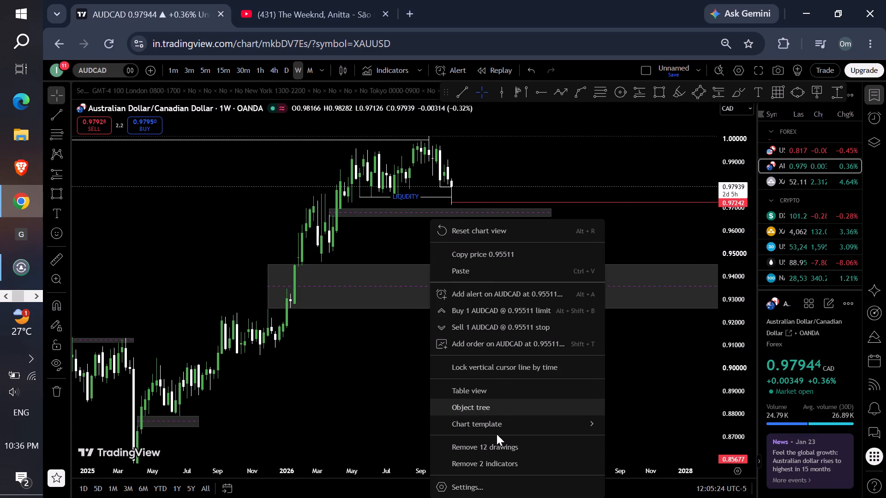
left_click(499, 446)
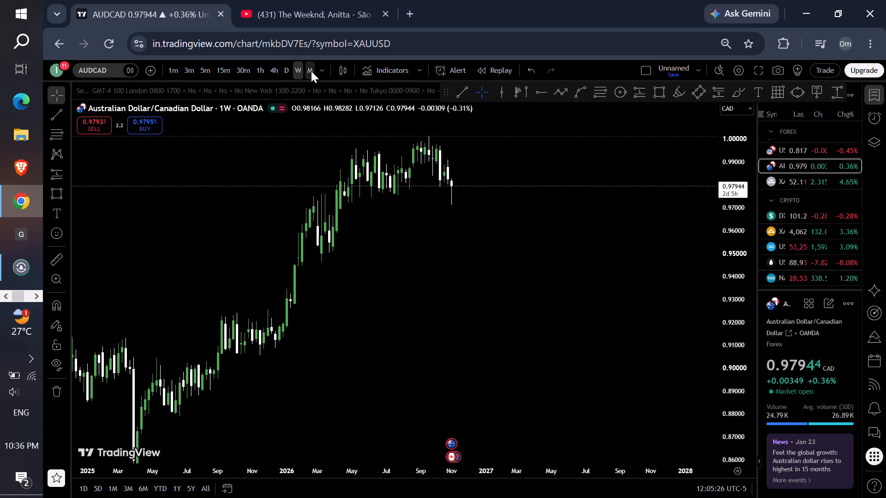
On AUDCAD's monthly timeframe, start a new bar replay from 1 May 2009.
left_click(311, 71)
left_click_drag(734, 184, 457, 353)
scroll(297, 301, "down", 1)
scroll(297, 301, "up", 1)
scroll(297, 301, "down", 1)
scroll(297, 301, "up", 1)
scroll(297, 301, "down", 3)
scroll(297, 301, "up", 1)
left_click_drag(293, 289, 582, 264)
left_click(487, 68)
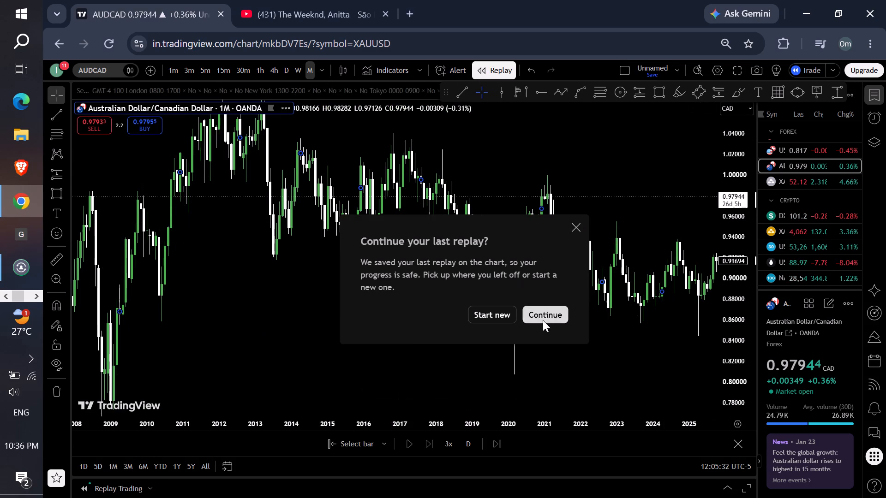
left_click(481, 312)
left_click(123, 280)
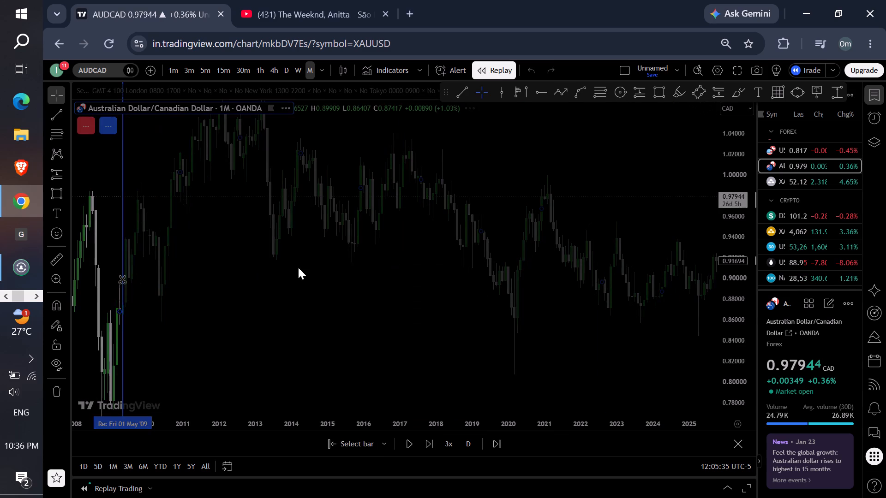
Examine AUDCAD's price history before the replay start on the monthly and weekly timeframes.
scroll(319, 247, "down", 1)
scroll(319, 247, "up", 1)
scroll(319, 247, "down", 1)
scroll(319, 247, "up", 3)
scroll(491, 220, "up", 4)
scroll(491, 220, "down", 1)
scroll(491, 220, "up", 1)
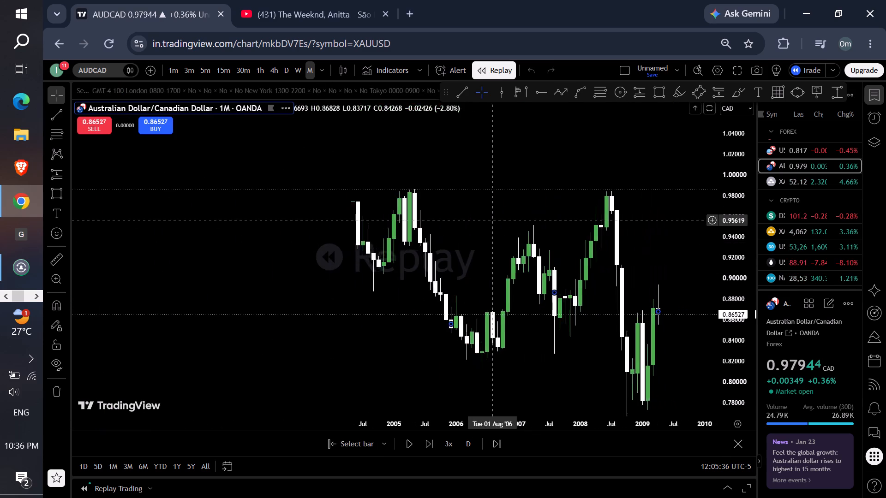
scroll(491, 220, "up", 2)
left_click_drag(506, 220, 739, 277)
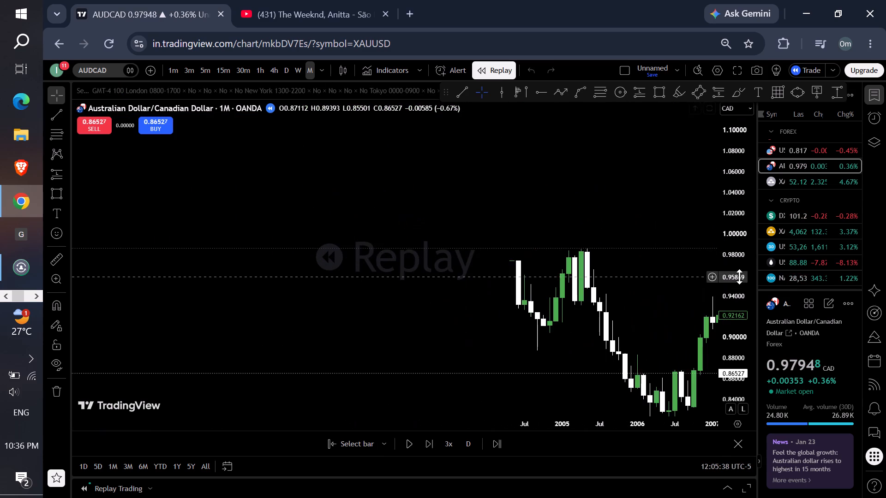
left_click_drag(739, 277, 356, 189)
left_click(303, 76)
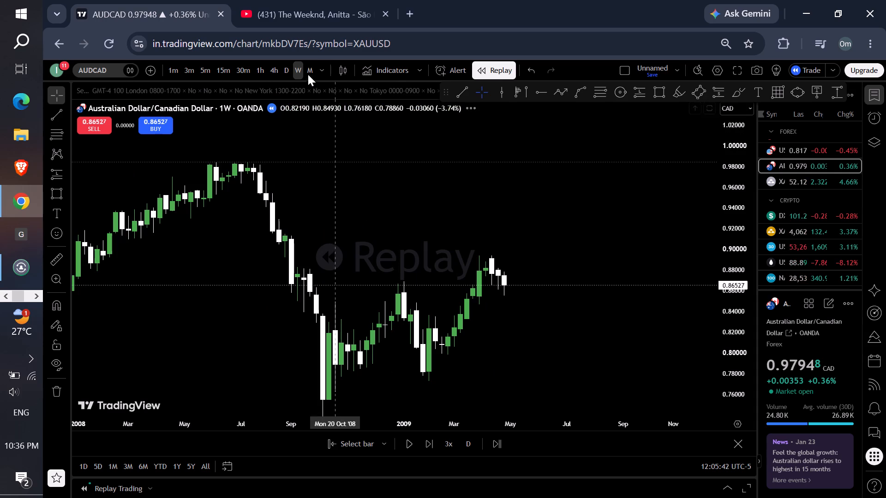
left_click(304, 68)
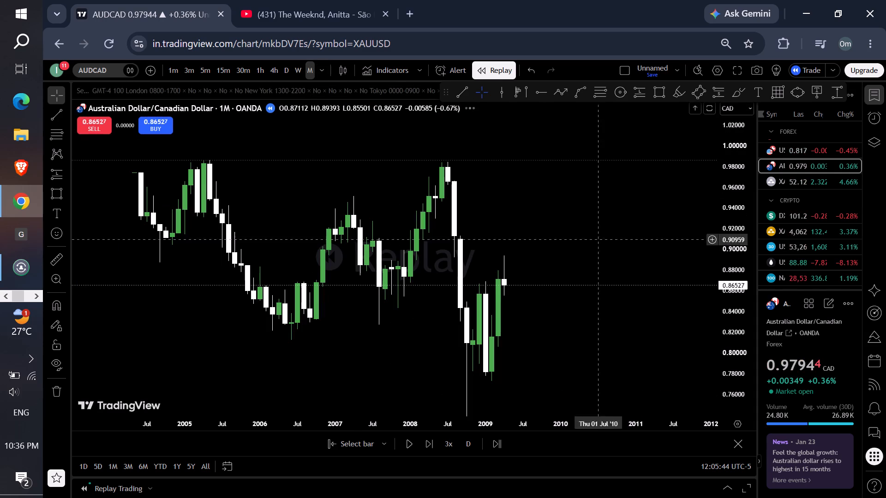
On AUDCAD's monthly replay chart, draw a rectangle zone from about 0.961 down to 0.910, spanning July 2008 to May 2011.
left_click_drag(732, 294, 684, 226)
left_click_drag(676, 224, 617, 219)
left_click_drag(617, 226, 576, 216)
left_click(653, 94)
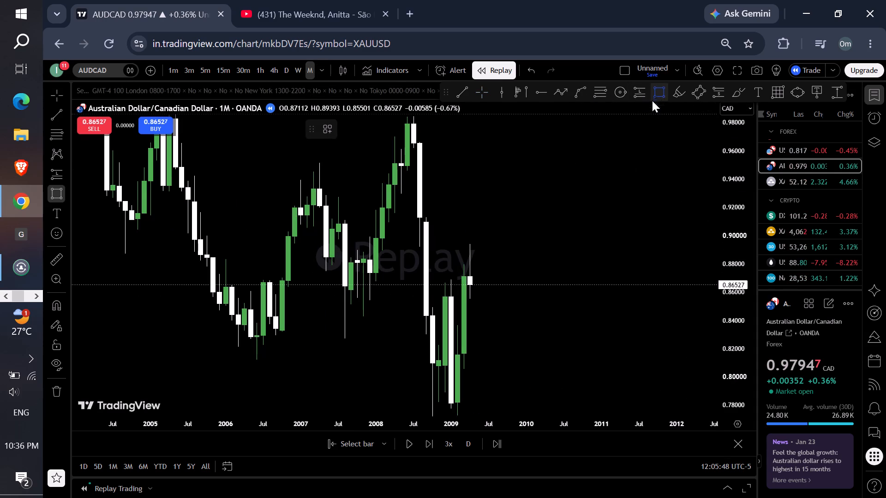
left_click_drag(412, 150, 418, 150)
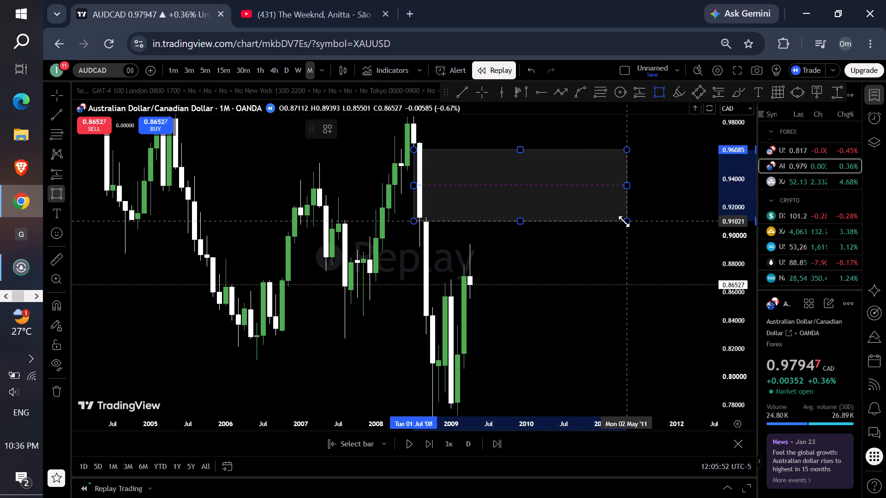
left_click(624, 221)
Play AUDCAD's replay forward briefly on the monthly timeframe and pause it in May 2009.
left_click_drag(594, 274, 530, 224)
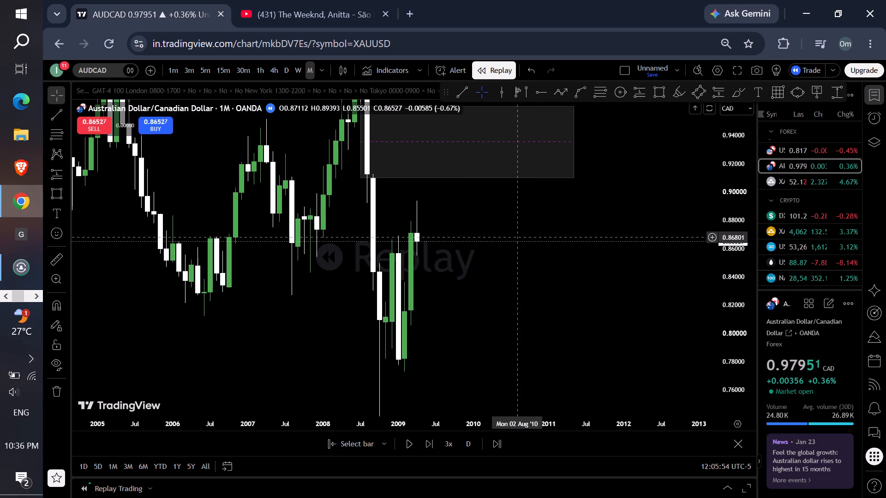
left_click(302, 77)
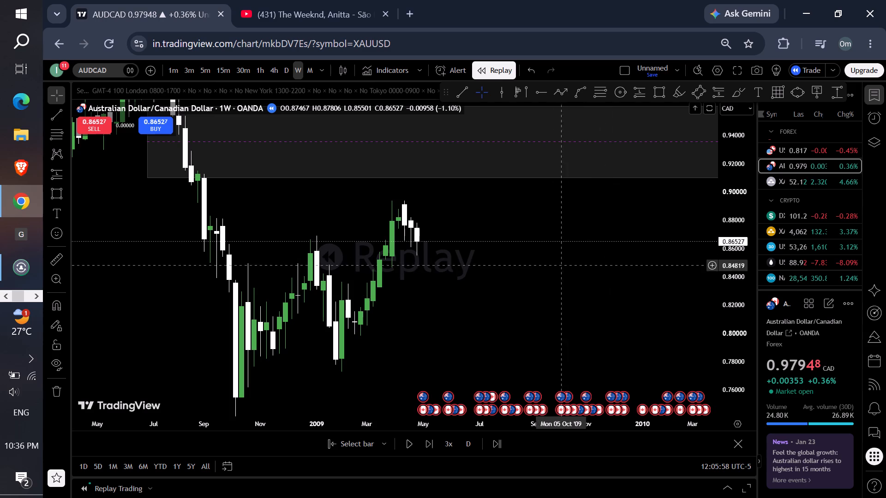
left_click(313, 77)
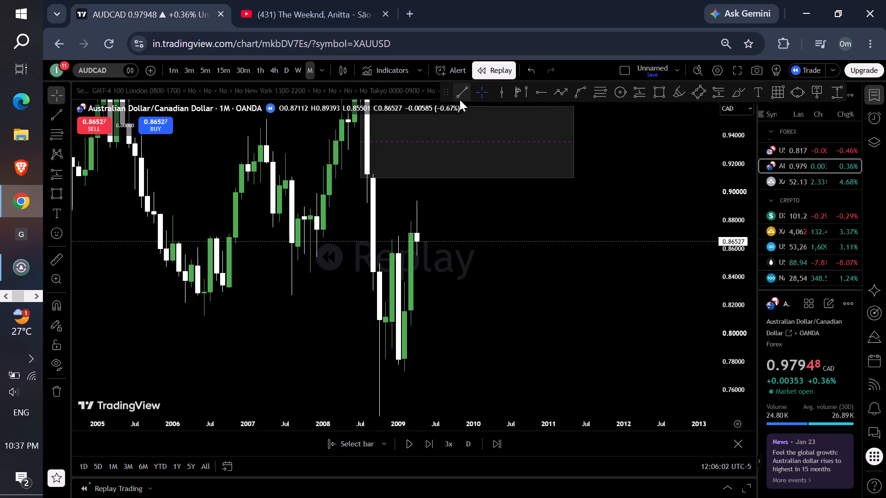
left_click(407, 444)
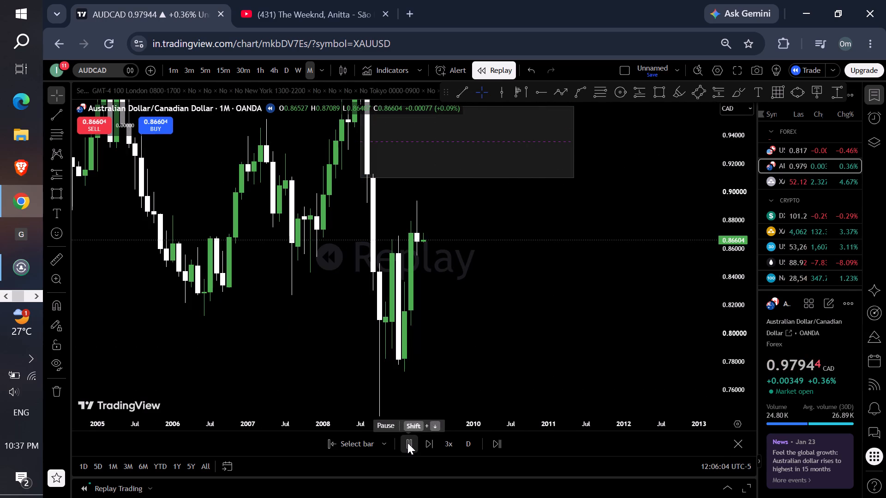
left_click(407, 443)
On the monthly chart, draw a rectangle zone from about 0.854 down to 0.836, spanning February 2009 to November 2010.
left_click(653, 90)
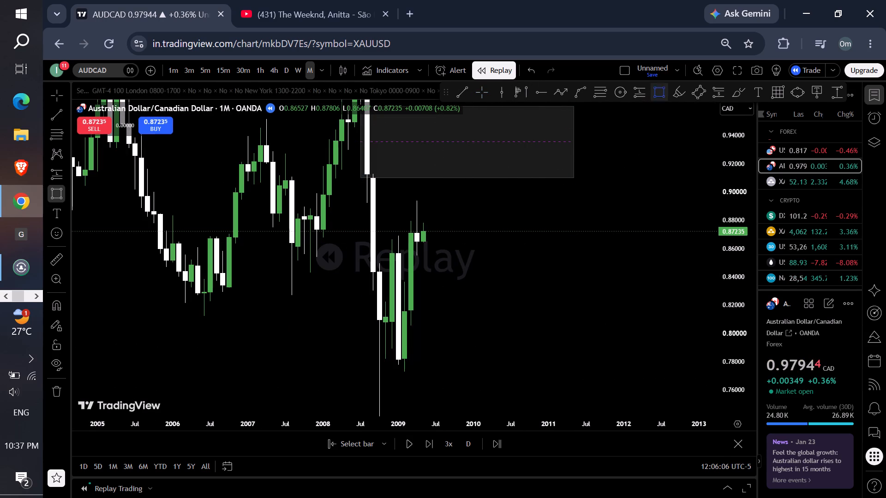
left_click(405, 282)
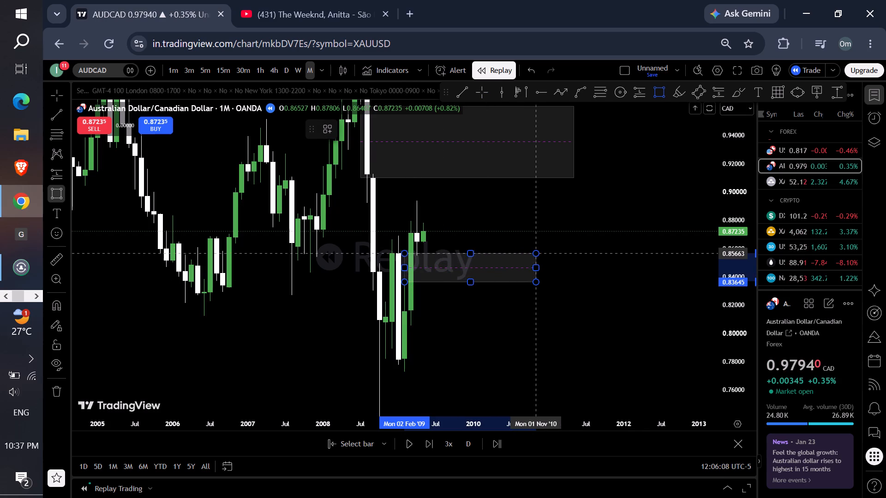
left_click(536, 257)
left_click_drag(535, 228, 535, 261)
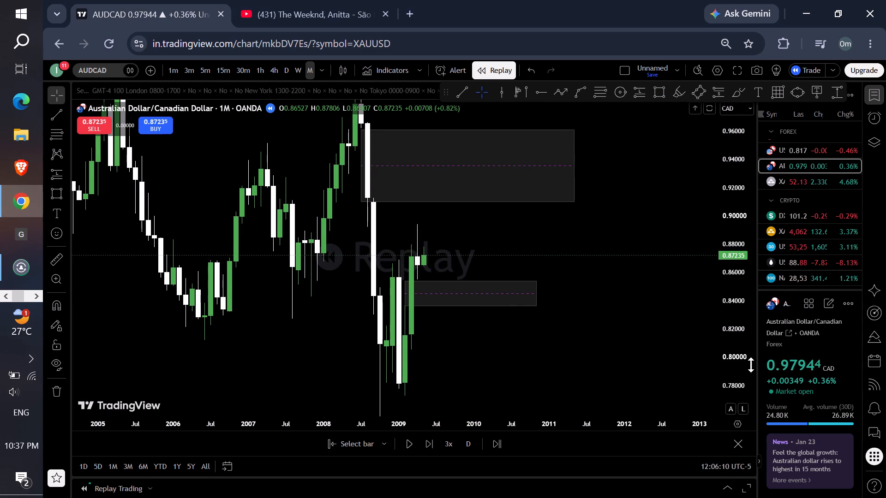
left_click_drag(747, 367, 703, 277)
Play AUDCAD's replay forward on the weekly timeframe, pausing it in late May 2009.
left_click(301, 69)
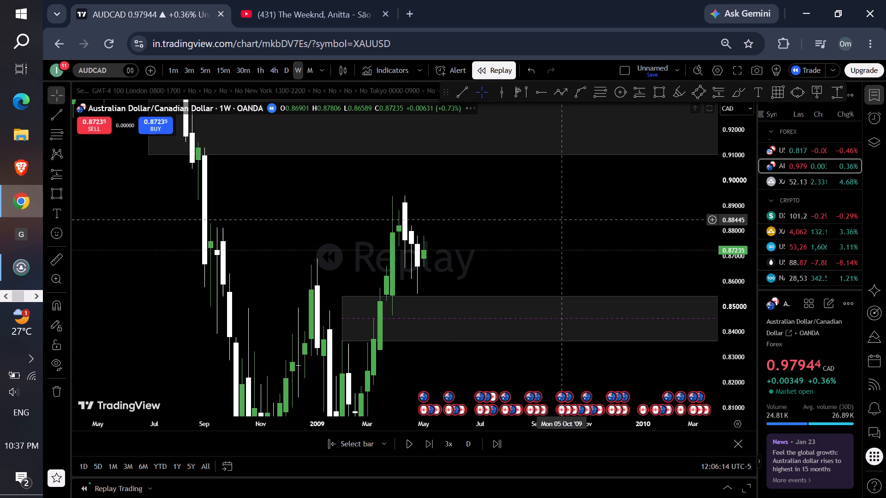
left_click_drag(569, 233, 542, 231)
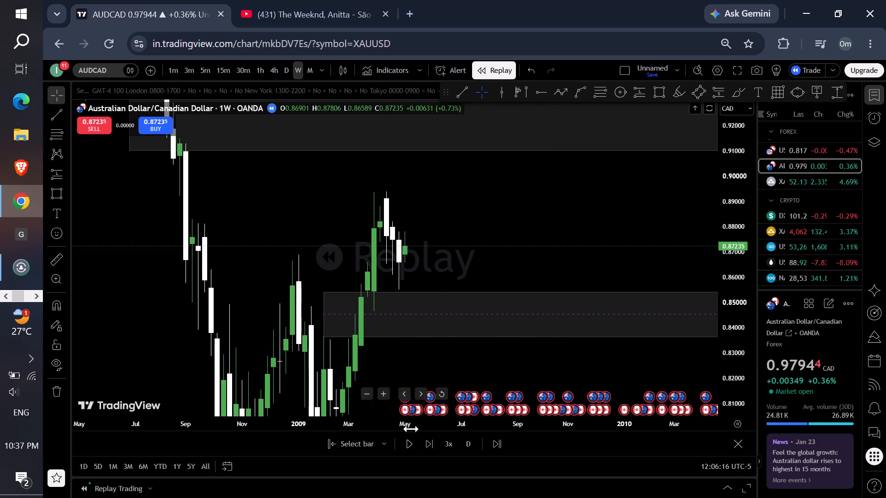
left_click(414, 443)
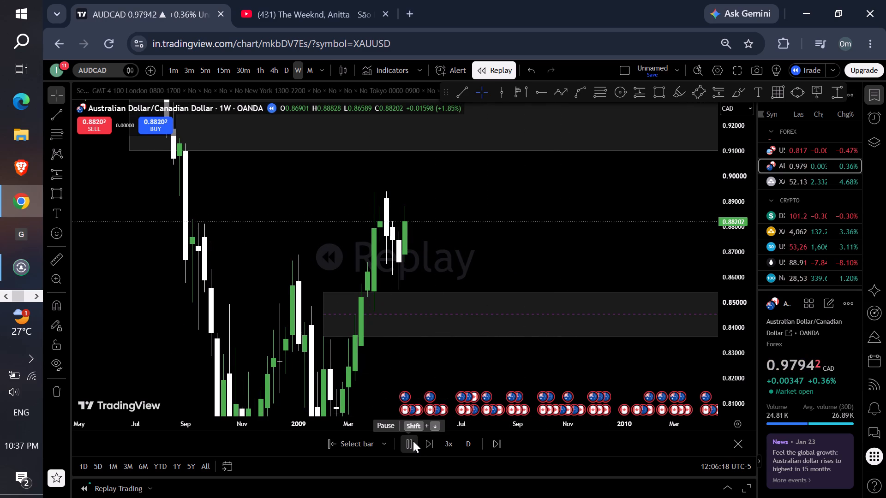
left_click(413, 441)
left_click(413, 441)
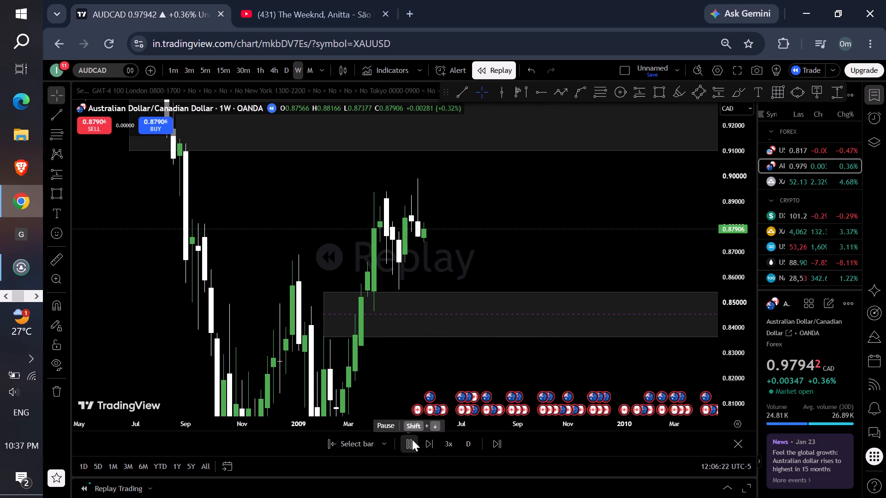
left_click(412, 439)
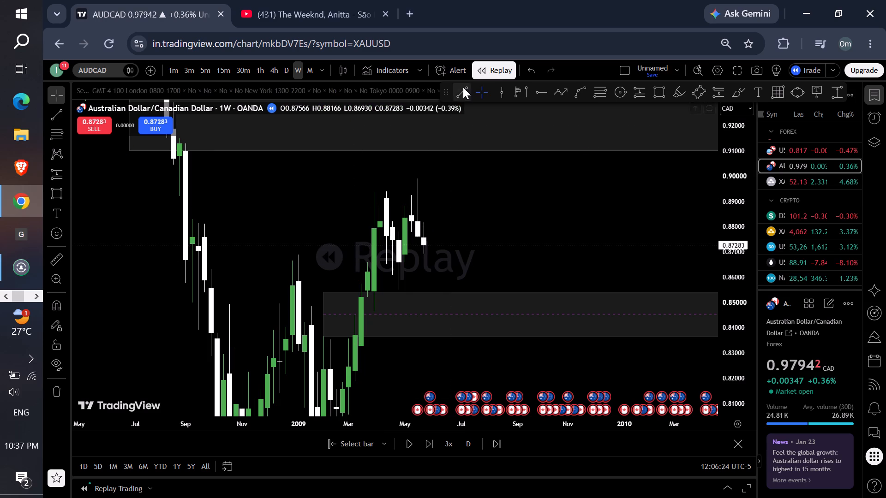
Draw a horizontal trend line at about 0.855 from the 27 April 2009 weekly low to 8 June 2009.
left_click(464, 89)
left_click(400, 289)
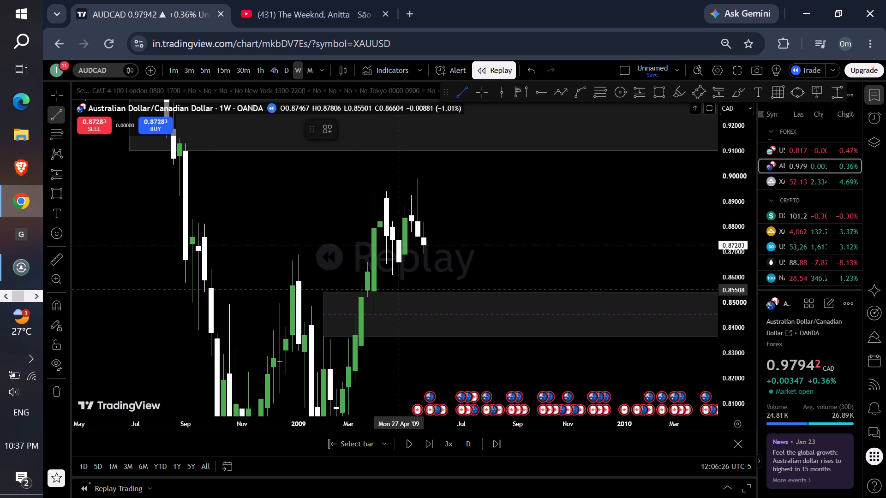
left_click(435, 290, "shift")
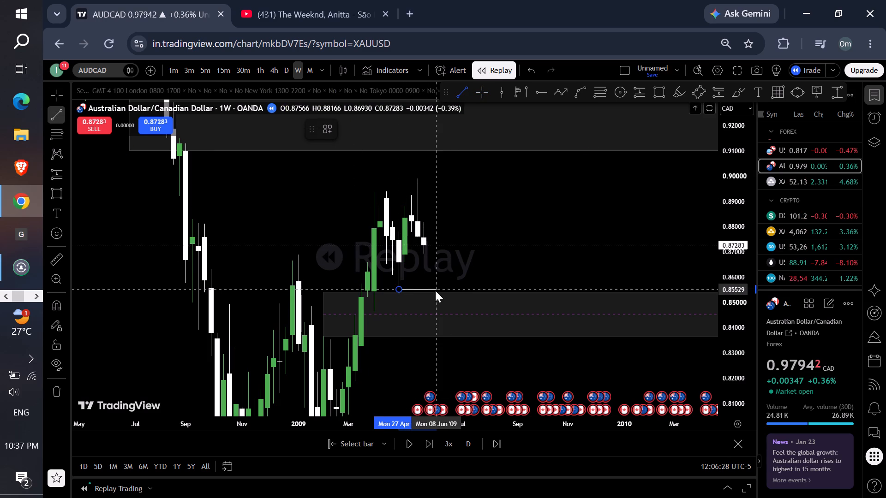
left_click(480, 240)
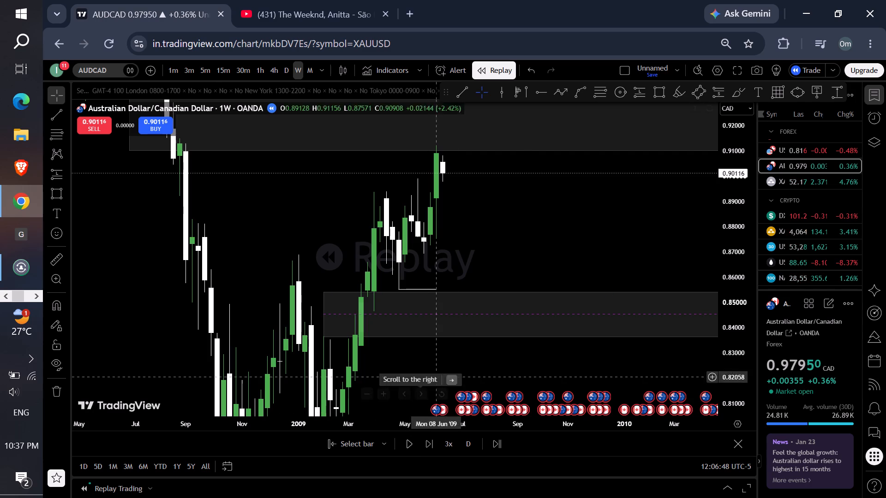
On AUDCAD's daily chart, draw a small rectangle zone from about 0.877 down to 0.874 over the early June 2009 candles.
left_click(285, 68)
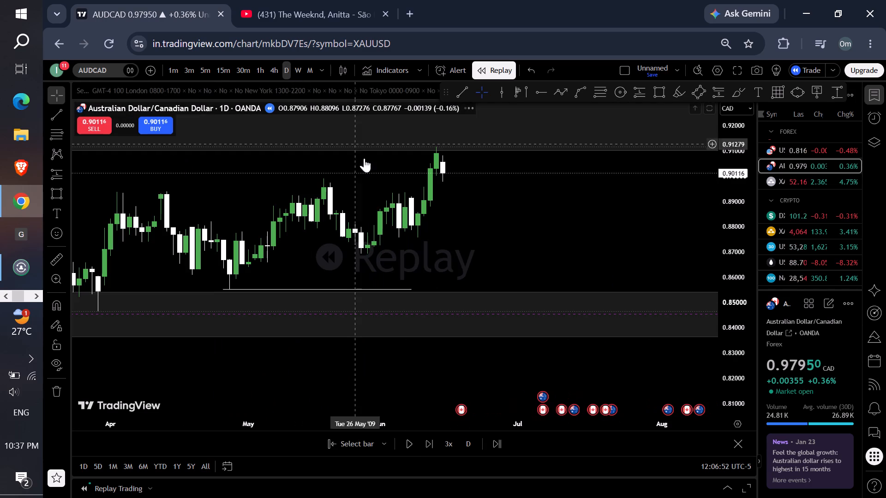
left_click_drag(513, 244, 591, 264)
scroll(595, 264, "down", 1)
scroll(597, 270, "up", 1)
scroll(599, 275, "down", 2)
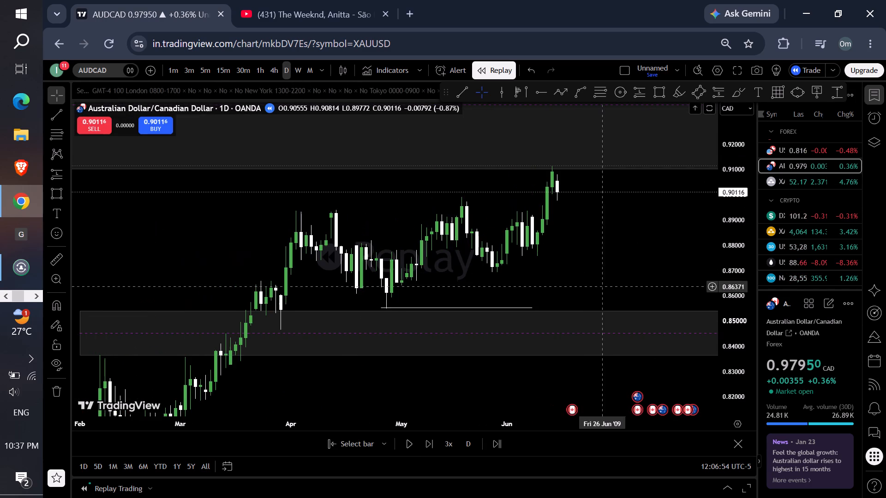
scroll(605, 287, "down", 1)
scroll(613, 300, "up", 1)
left_click_drag(730, 344, 657, 172)
left_click_drag(558, 292, 621, 291)
left_click_drag(583, 302, 576, 302)
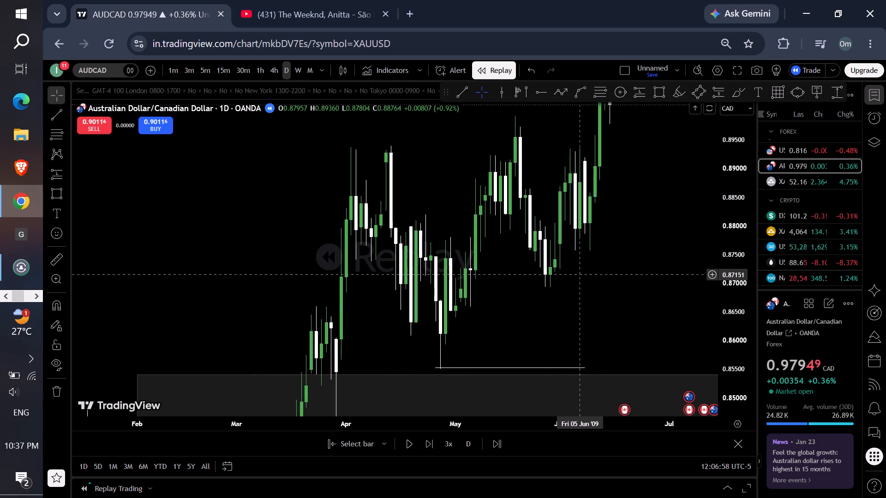
left_click_drag(581, 274, 576, 271)
scroll(549, 248, "up", 1)
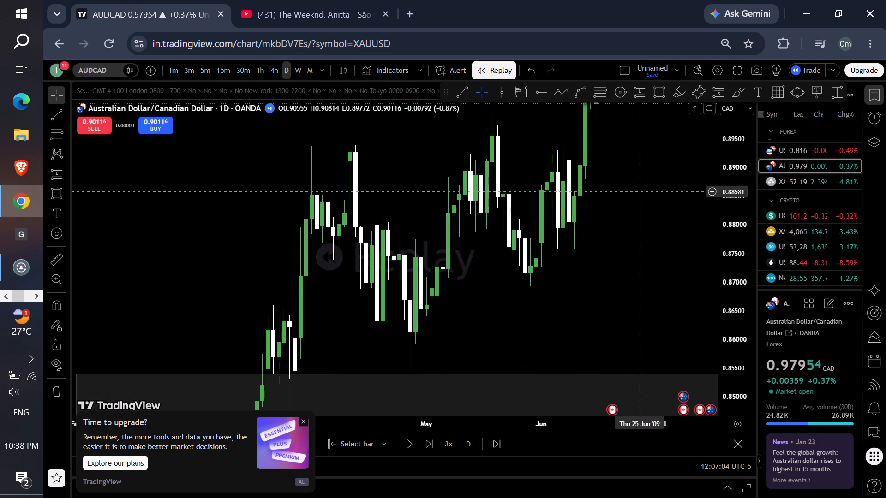
left_click_drag(639, 192, 578, 179)
left_click(664, 95)
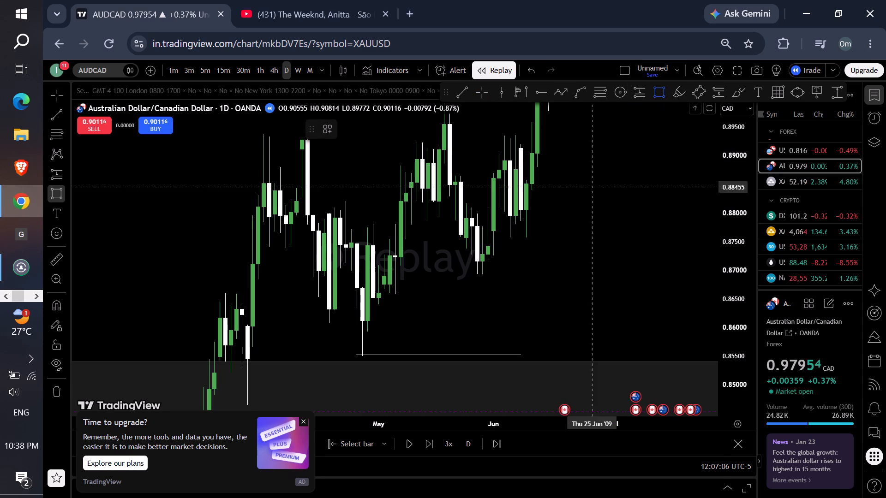
left_click(488, 247)
left_click(539, 231)
left_click(572, 222)
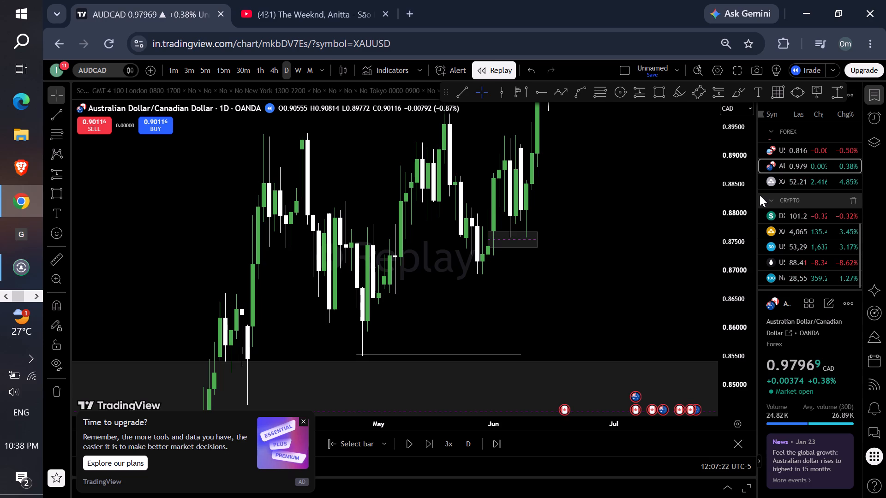
left_click_drag(669, 194, 664, 209)
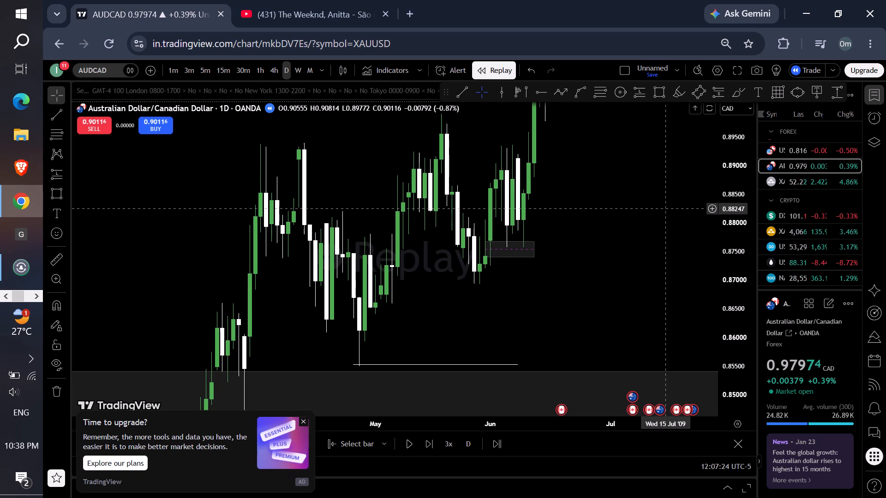
left_click_drag(654, 224, 640, 268)
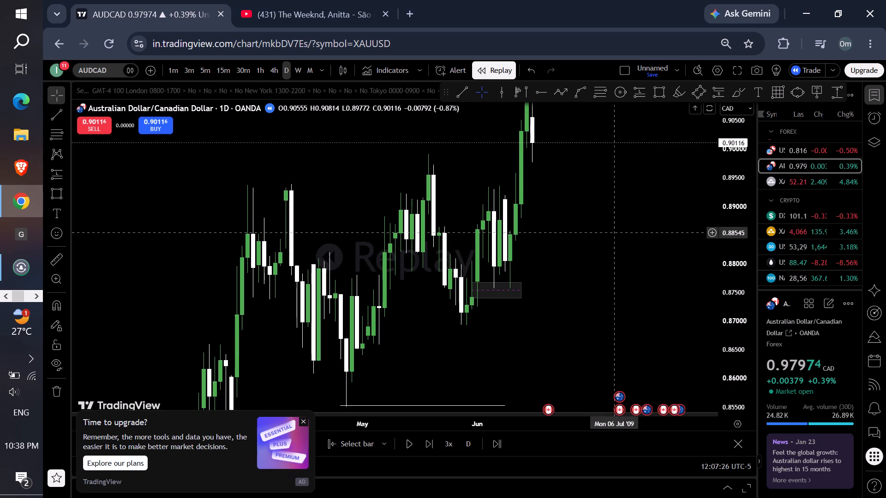